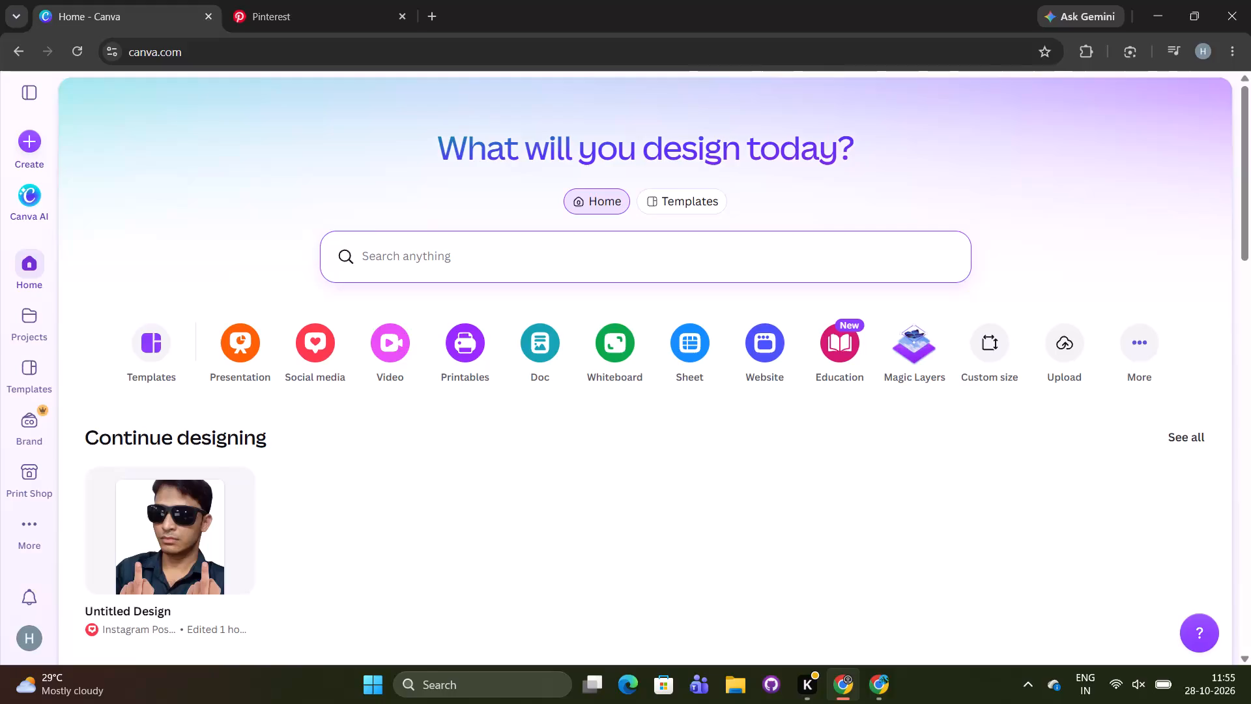
Create a new blank Instagram Post (4:5) design.
{"action": "left_click", "coordinate": [41, 158]}
{"action": "left_click", "coordinate": [23, 148]}
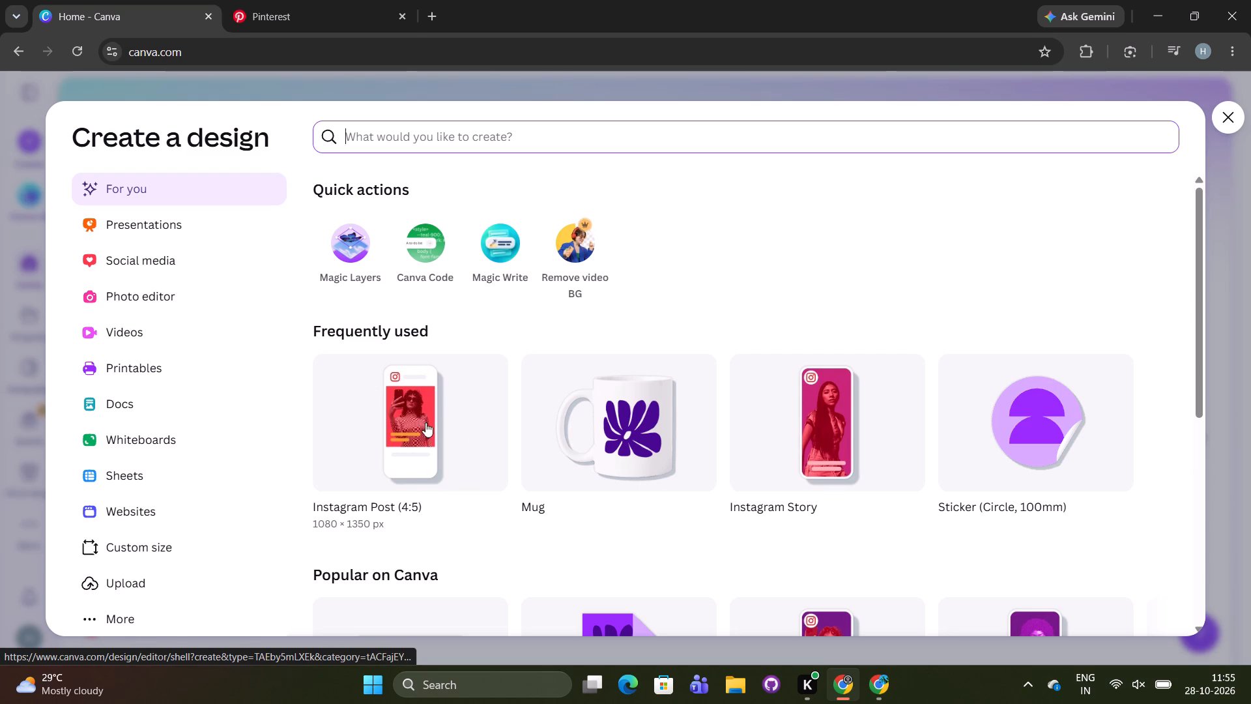
{"action": "left_click", "coordinate": [415, 417]}
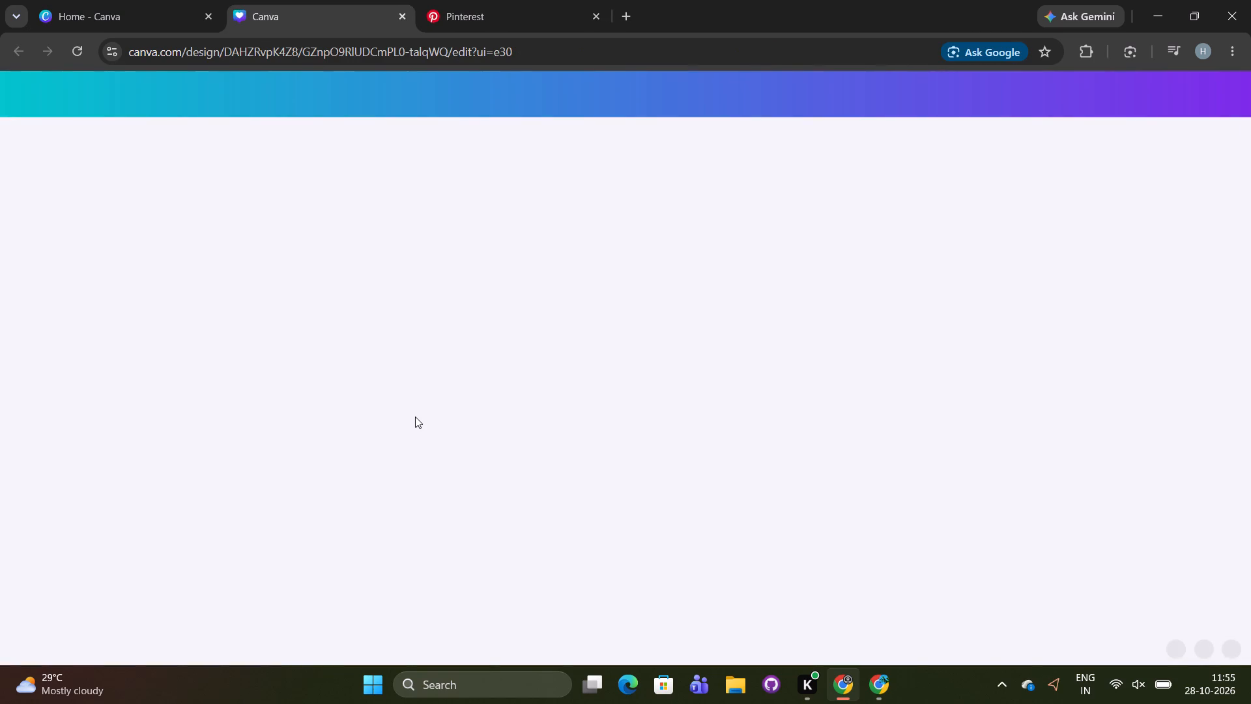
Paste the copied photo of the man lying under a brown blanket onto the blank page.
{"action": "right_click", "coordinate": [561, 412]}
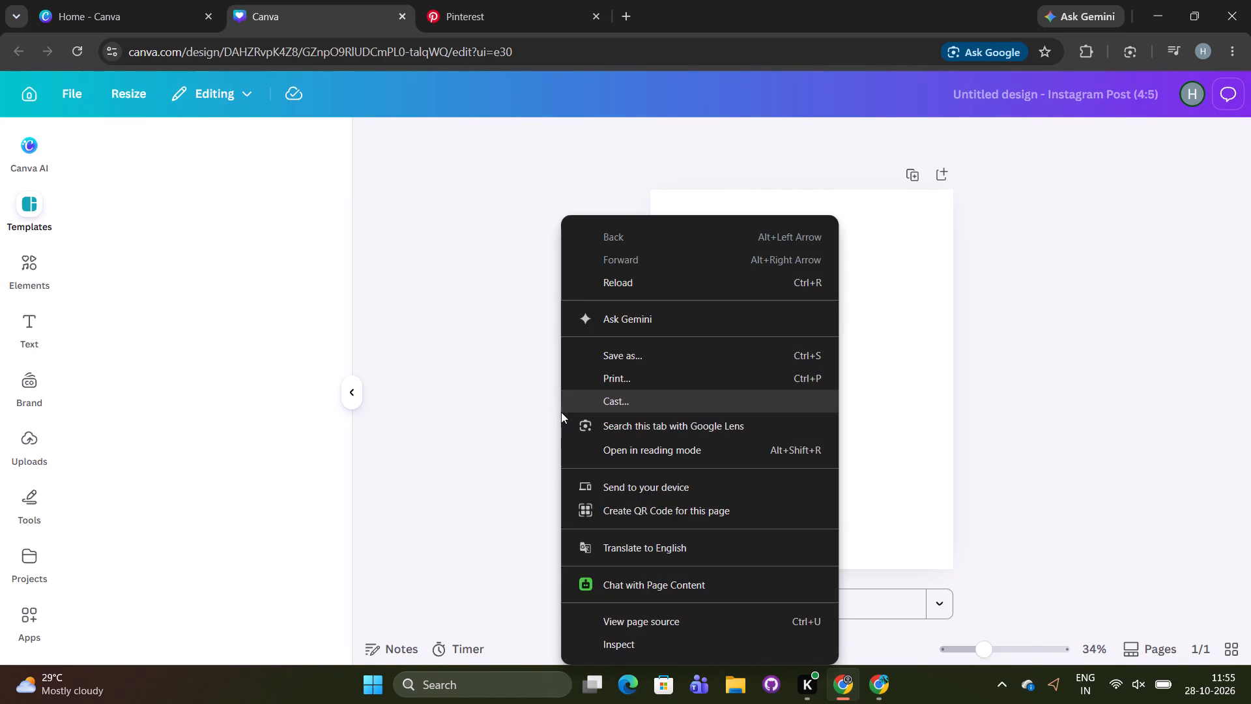
{"action": "left_click", "coordinate": [858, 391]}
{"action": "right_click", "coordinate": [858, 391]}
{"action": "left_click", "coordinate": [908, 399]}
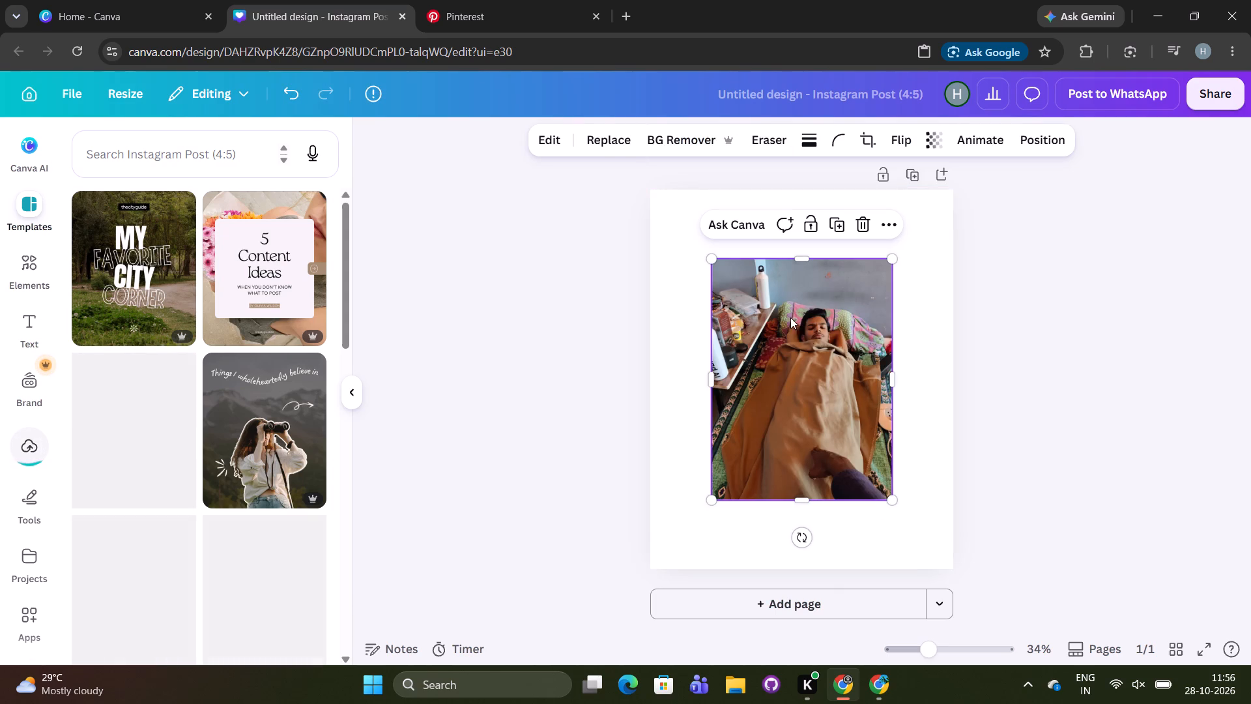
Enlarge the pasted photo to about 1,063 px wide so it covers nearly the whole page.
{"action": "left_click_drag", "start_coordinate": [714, 256], "coordinate": [683, 224]}
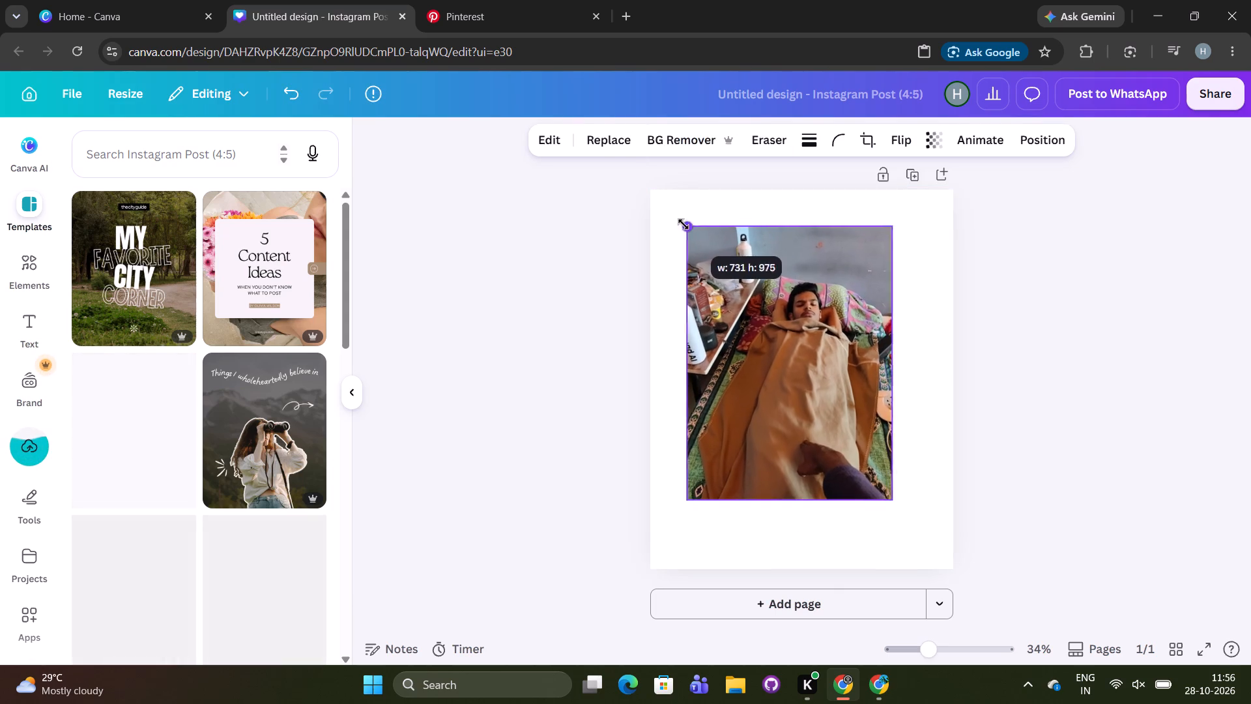
{"action": "left_click_drag", "start_coordinate": [683, 224], "coordinate": [642, 193]}
{"action": "left_click_drag", "start_coordinate": [895, 501], "coordinate": [956, 571]}
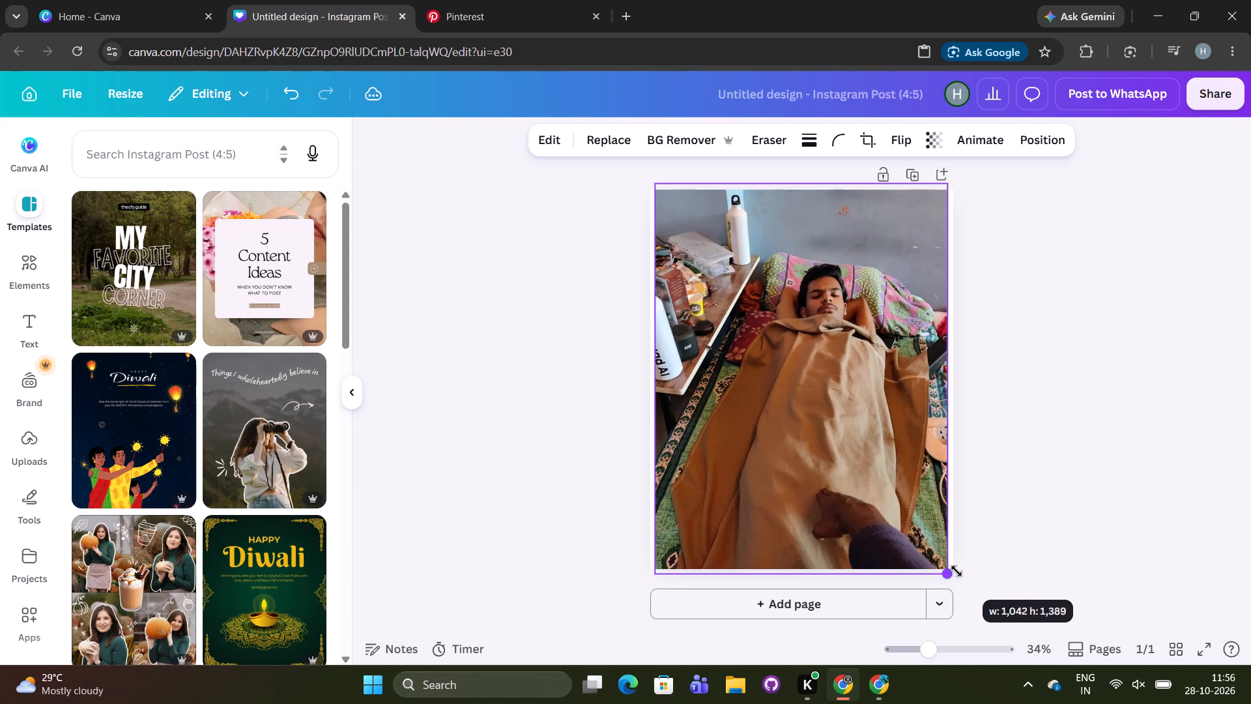
{"action": "left_click_drag", "start_coordinate": [956, 571], "coordinate": [965, 571]}
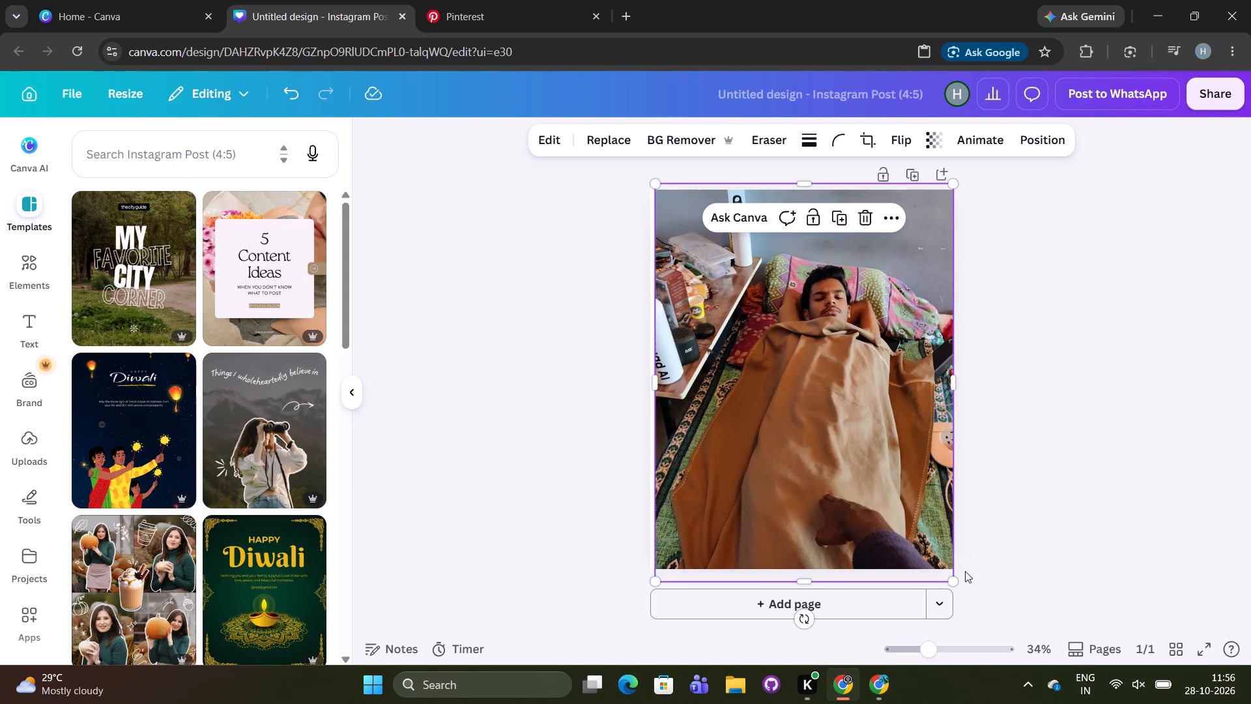
{"action": "left_click", "coordinate": [1068, 370]}
{"action": "left_click", "coordinate": [875, 376]}
{"action": "left_click", "coordinate": [801, 180]}
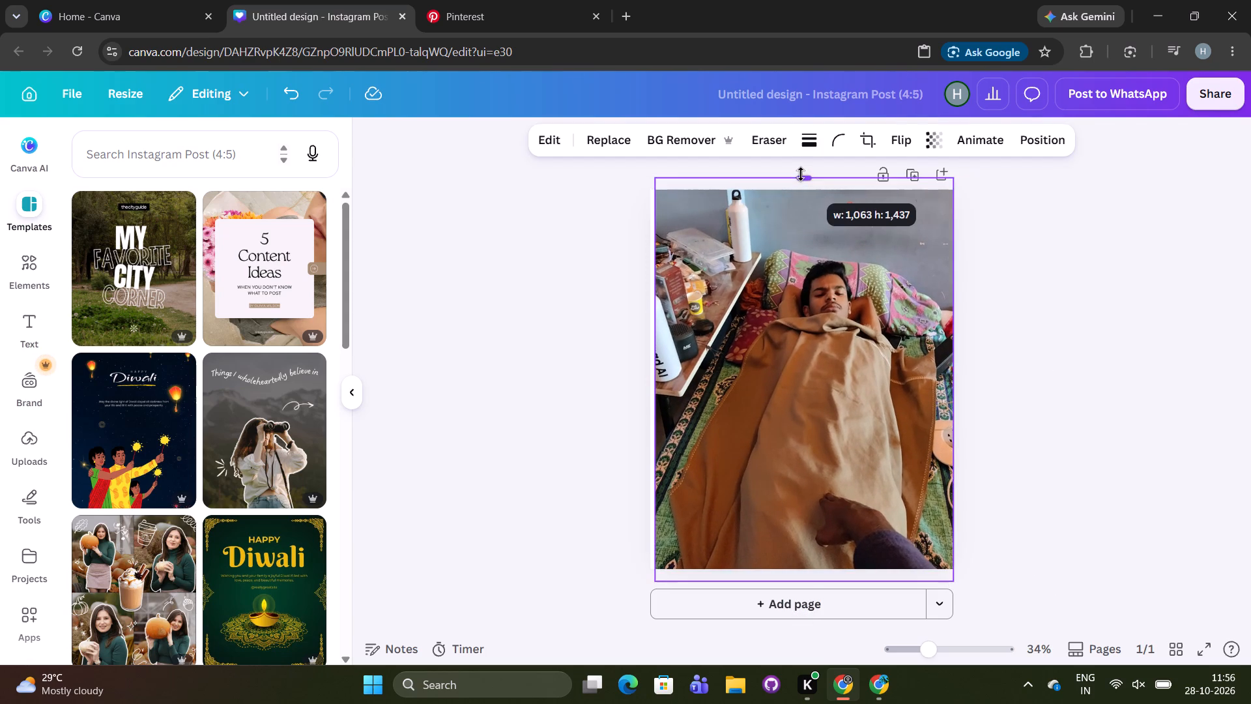
{"action": "left_click", "coordinate": [1126, 396]}
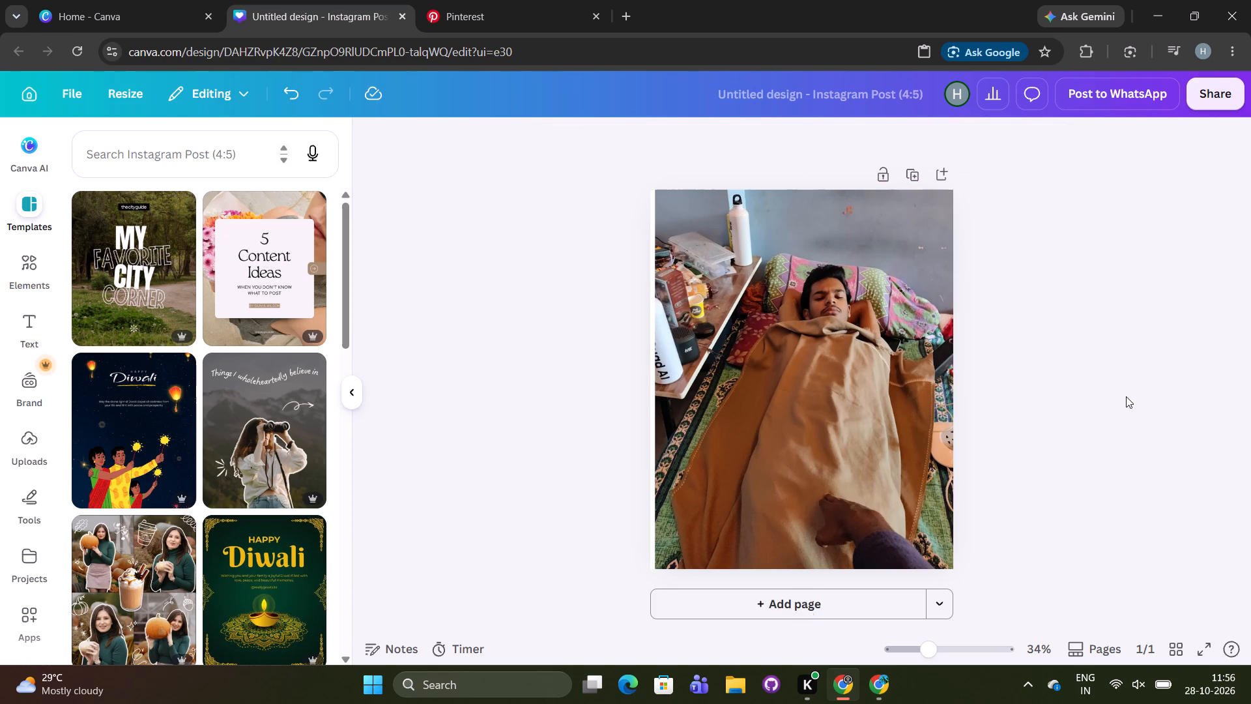
Switch to Pinterest, search for "good night stickers" and browse the pins for ideas.
{"action": "left_click", "coordinate": [535, 0]}
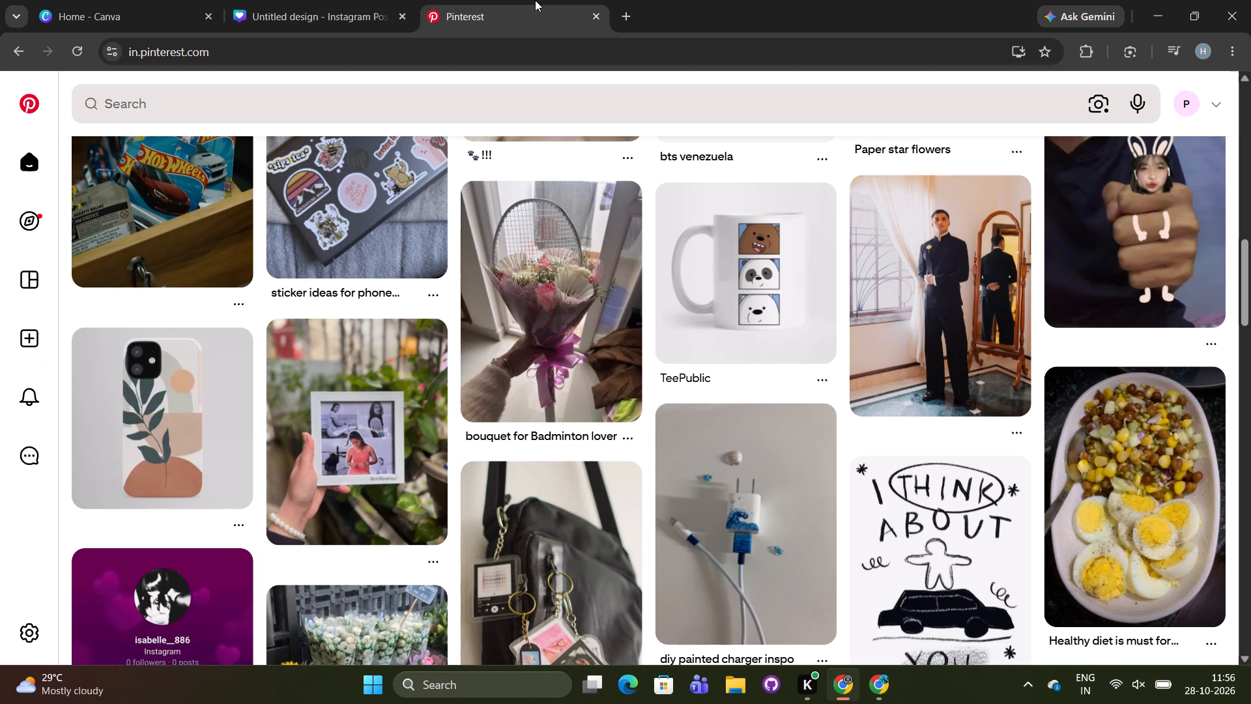
{"action": "left_click", "coordinate": [552, 106]}
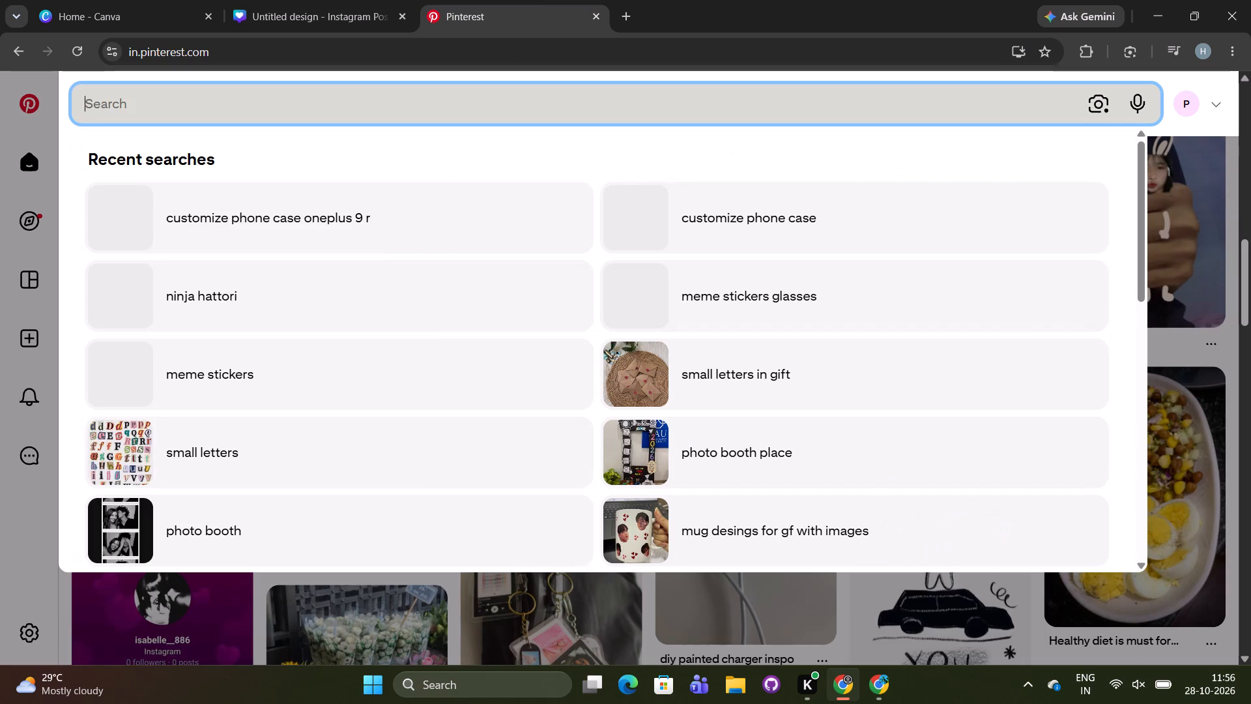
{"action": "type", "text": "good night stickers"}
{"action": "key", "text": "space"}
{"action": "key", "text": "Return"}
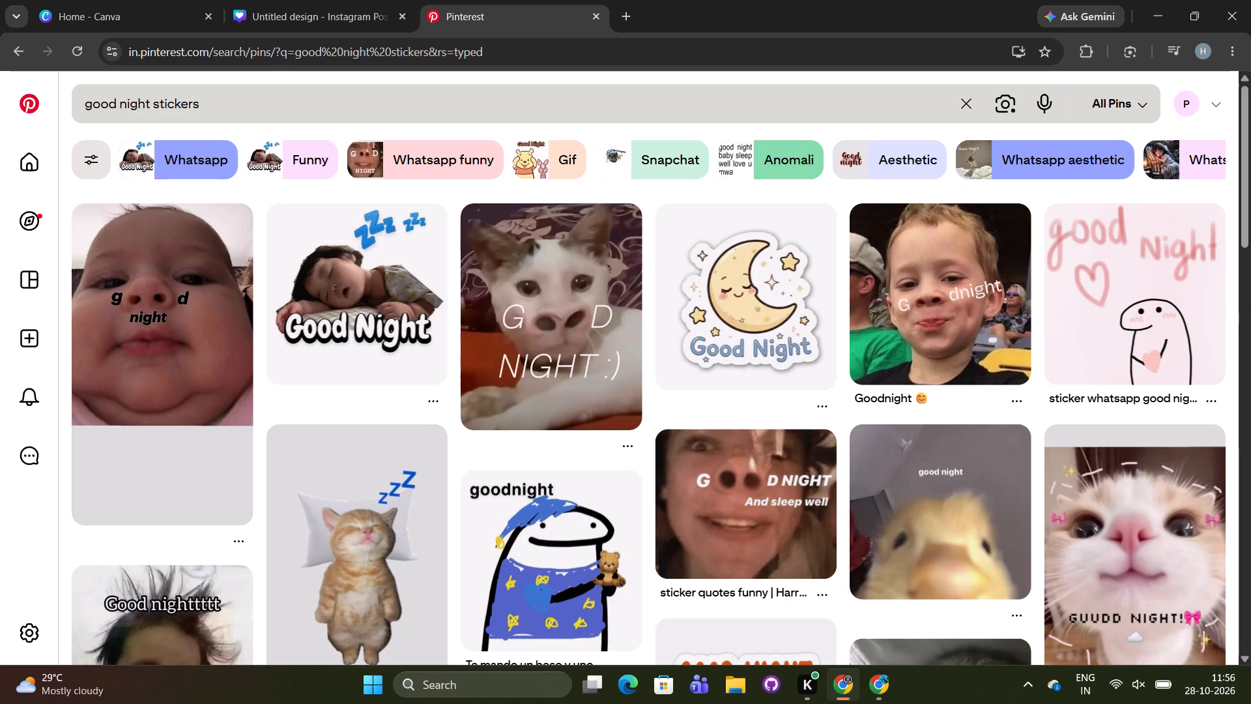
{"action": "scroll", "coordinate": [552, 106], "scroll_direction": "down", "scroll_amount": 3}
{"action": "scroll", "coordinate": [552, 106], "scroll_direction": "up", "scroll_amount": 3}
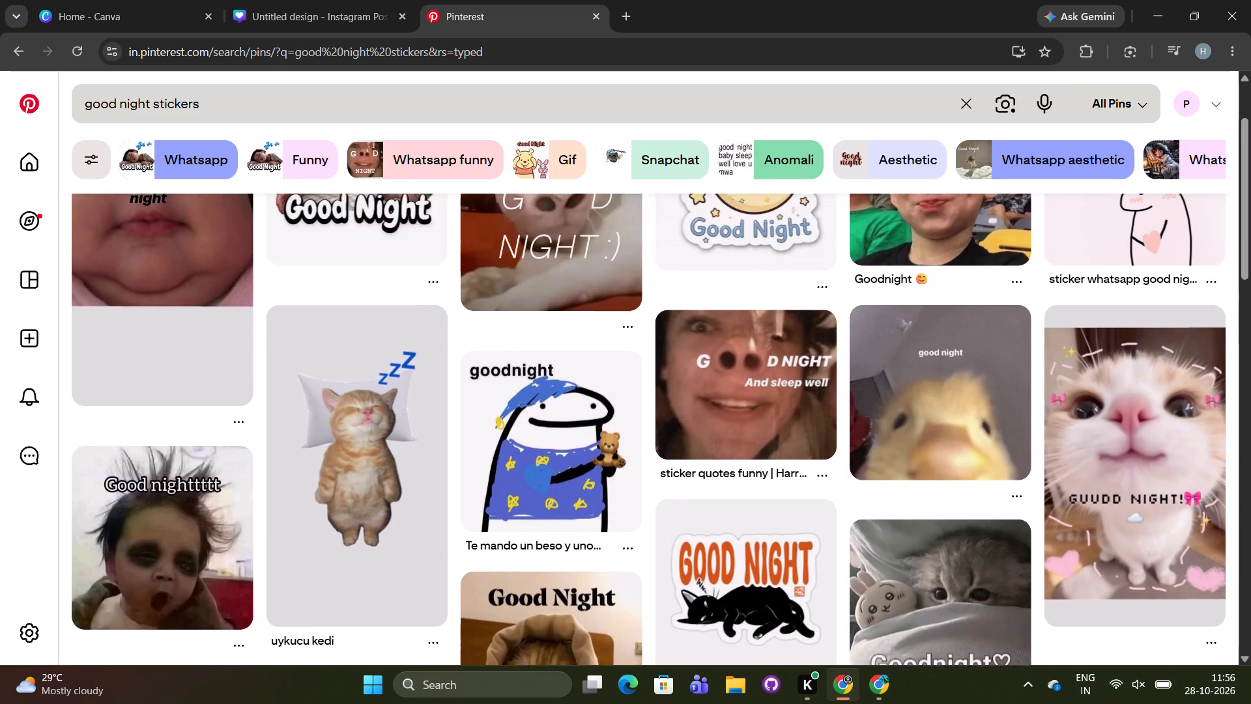
{"action": "scroll", "coordinate": [552, 106], "scroll_direction": "up", "scroll_amount": 4}
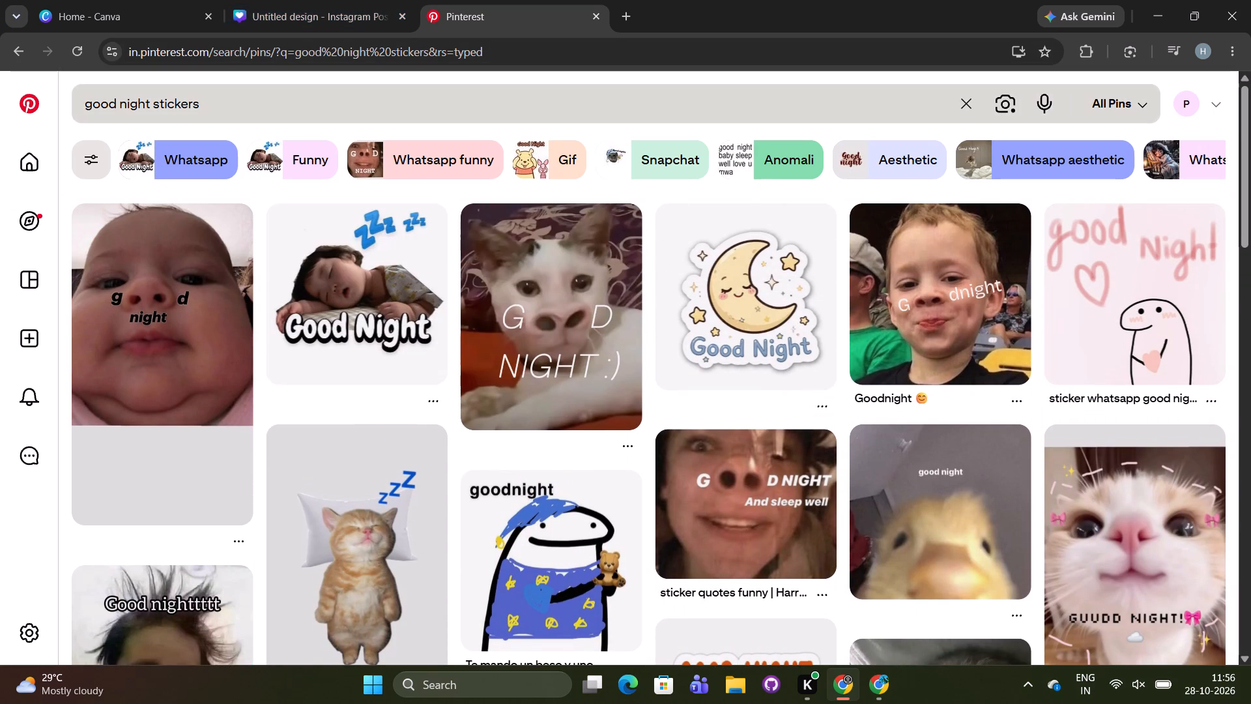
Return to the Canva design, collapse the templates area and remove the photo's background with BG Remover.
{"action": "left_click", "coordinate": [272, 0]}
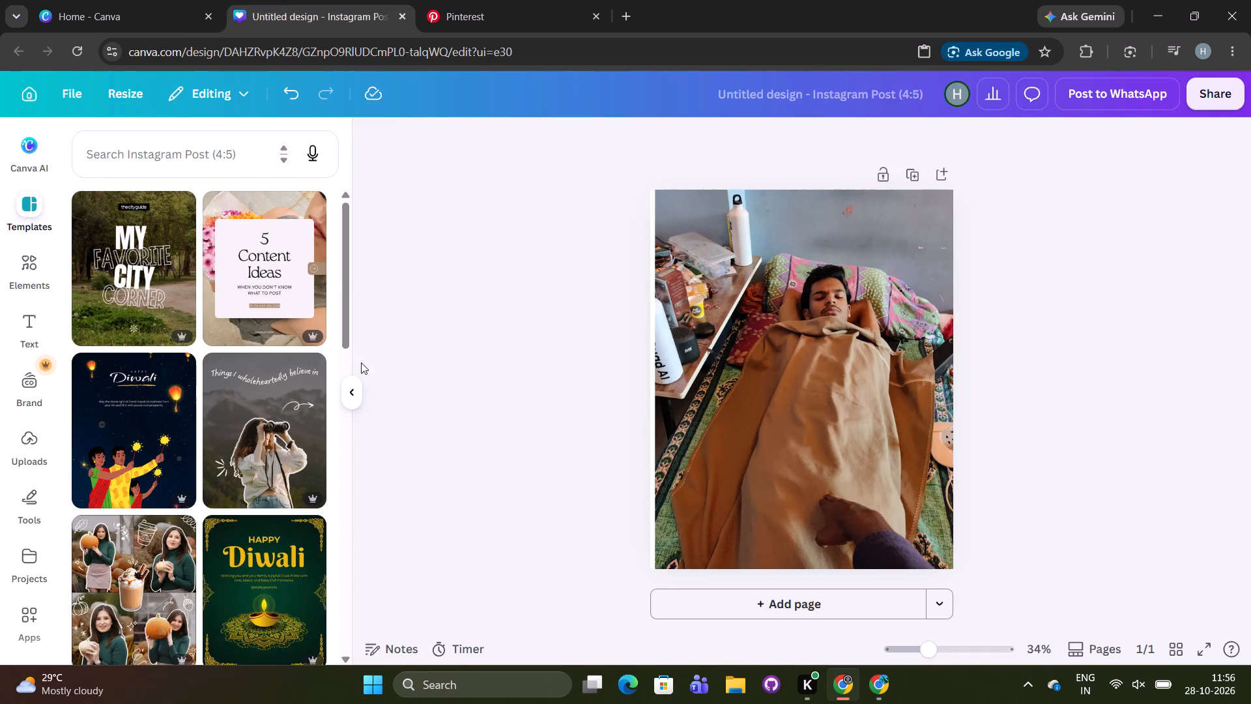
{"action": "left_click", "coordinate": [354, 398]}
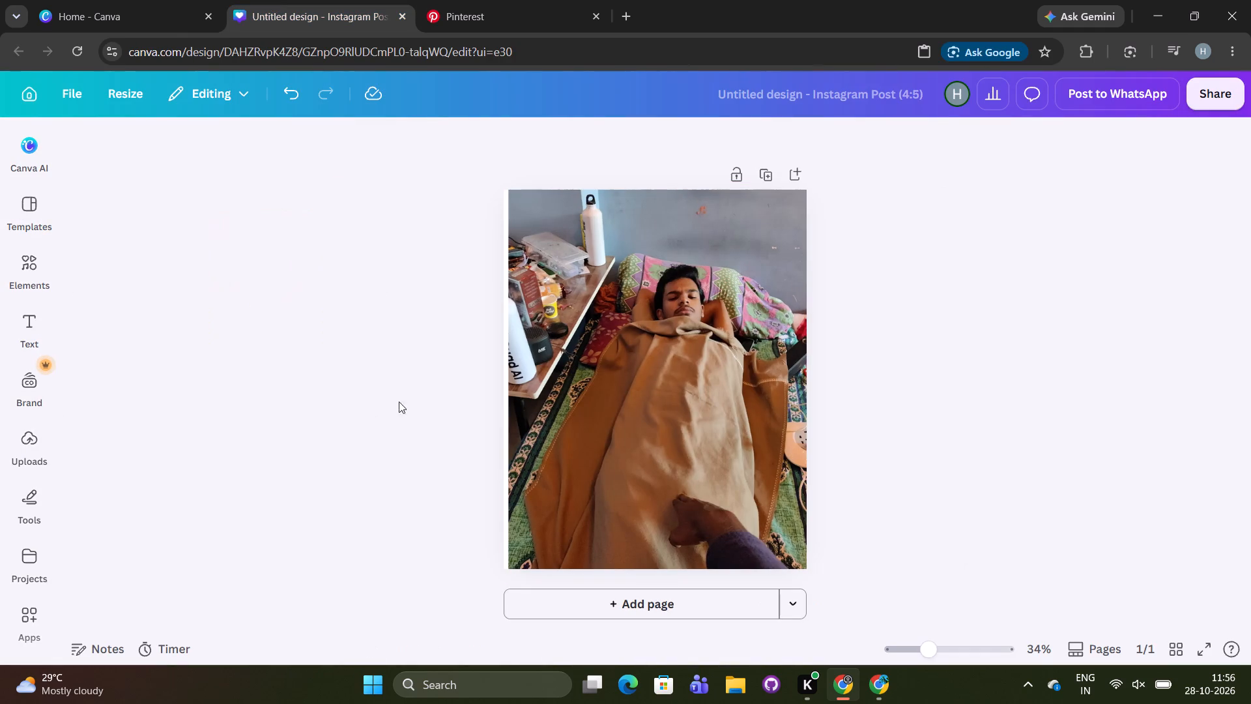
{"action": "left_click", "coordinate": [721, 406]}
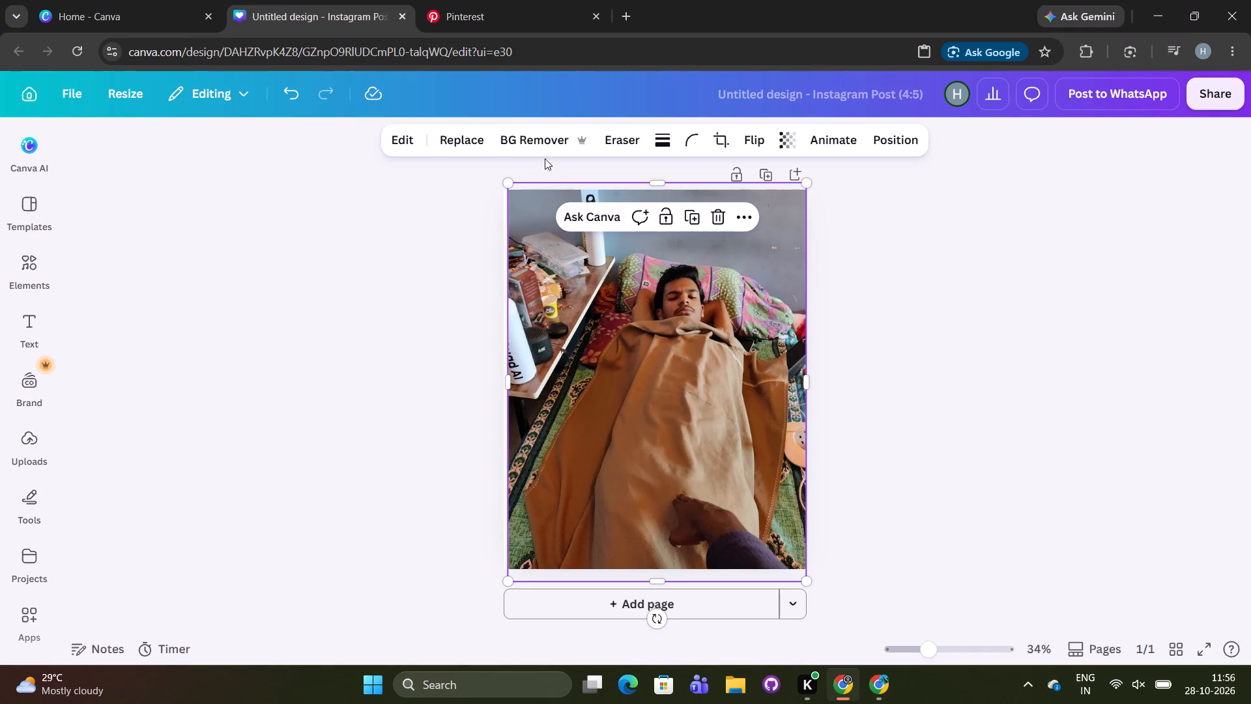
{"action": "left_click", "coordinate": [532, 138]}
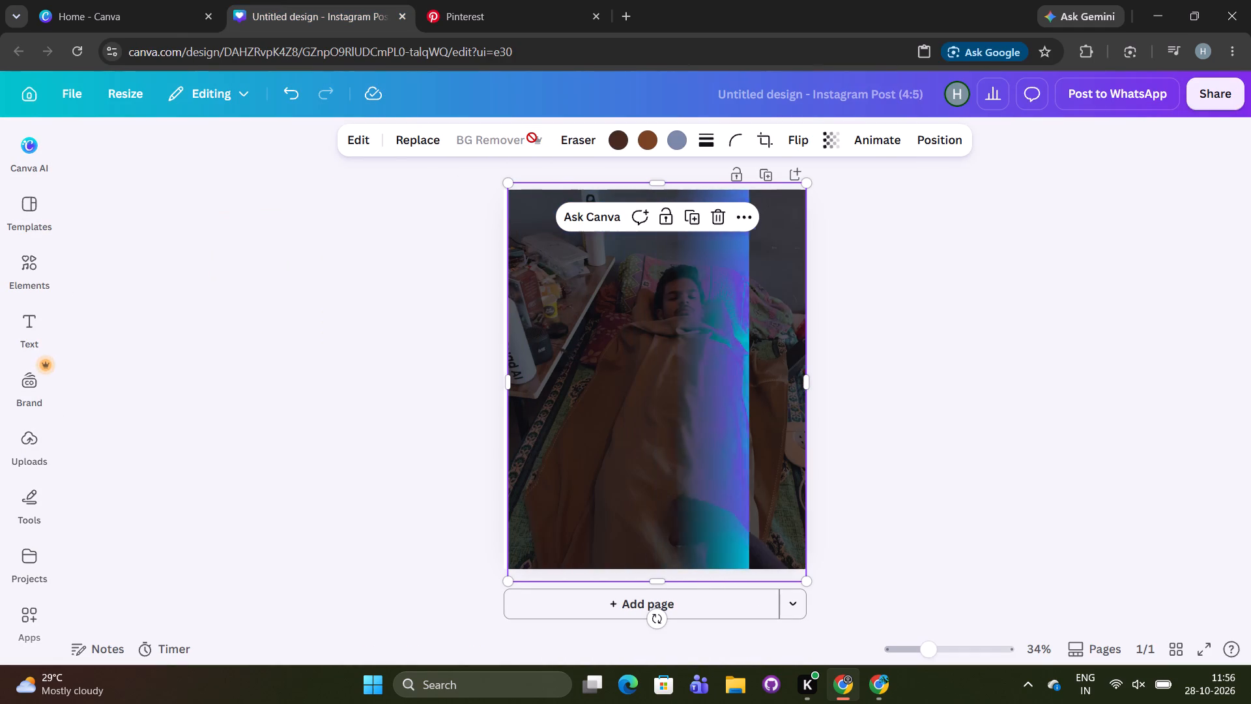
{"action": "left_click", "coordinate": [1022, 447]}
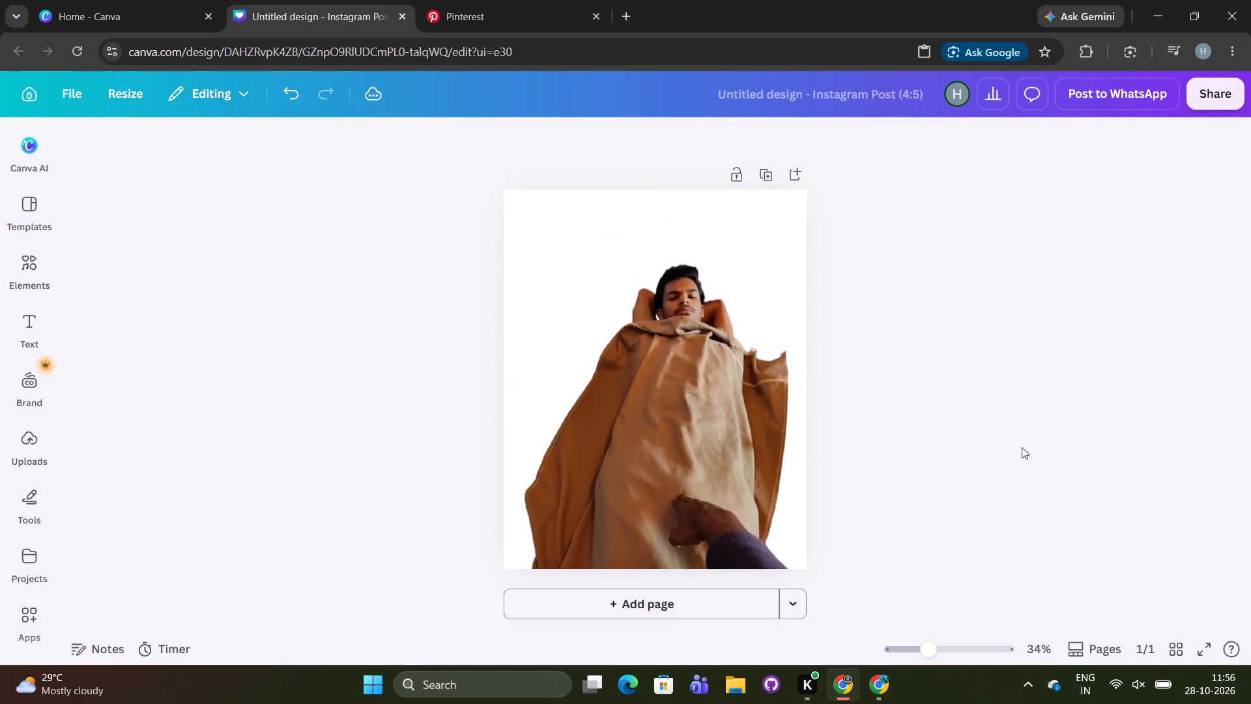
Open the cut-out photo in Magic Eraser and brush over the foot resting on the lower part of the blanket.
{"action": "left_click", "coordinate": [731, 548]}
{"action": "left_click", "coordinate": [568, 140]}
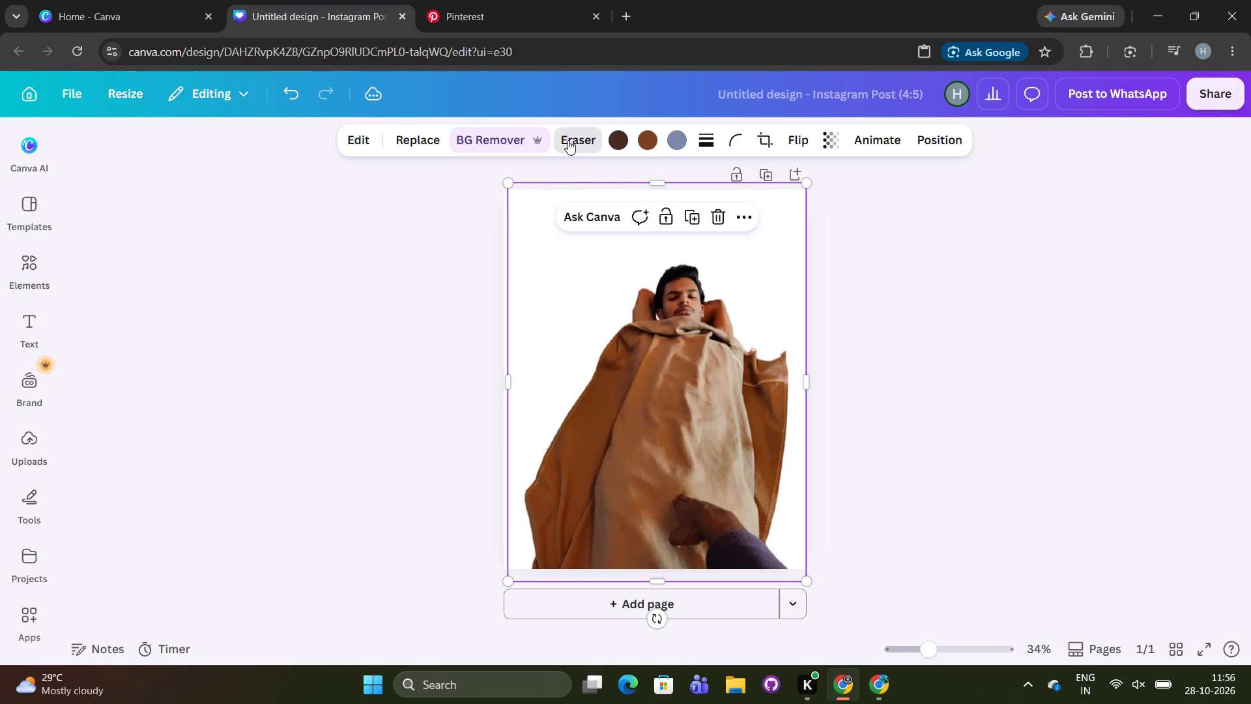
{"action": "left_click", "coordinate": [588, 183]}
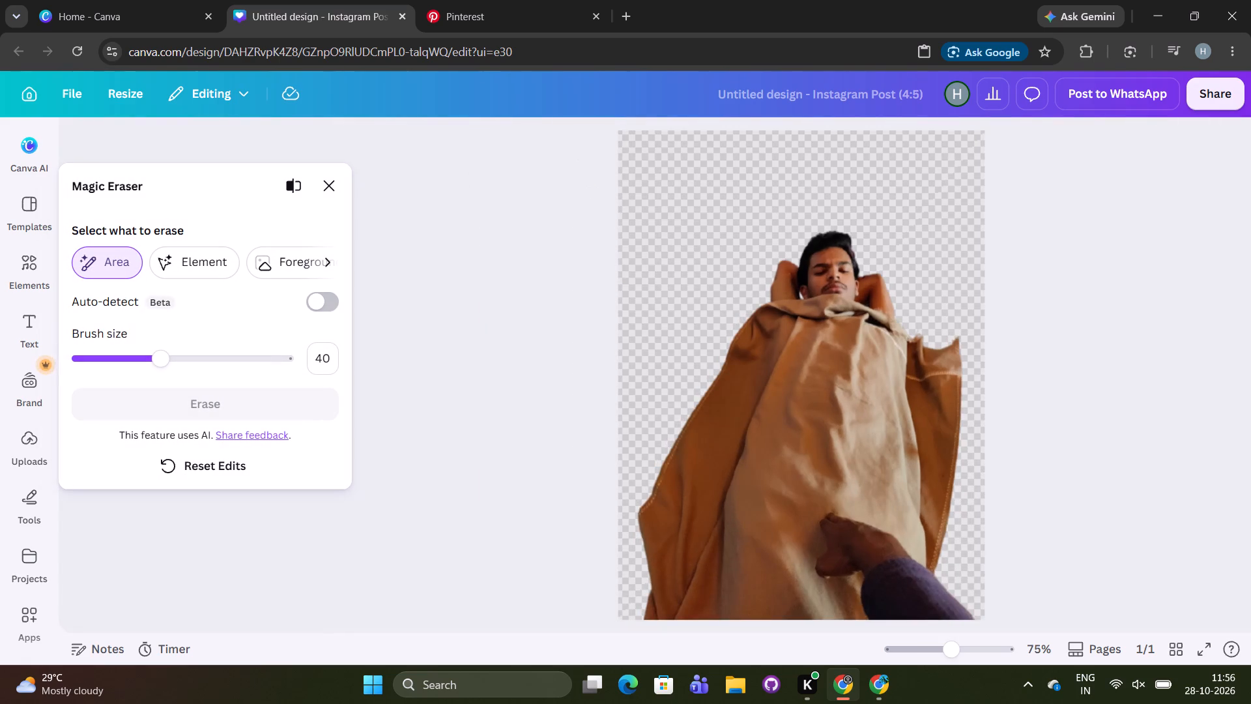
{"action": "left_click_drag", "start_coordinate": [850, 550], "coordinate": [887, 553]}
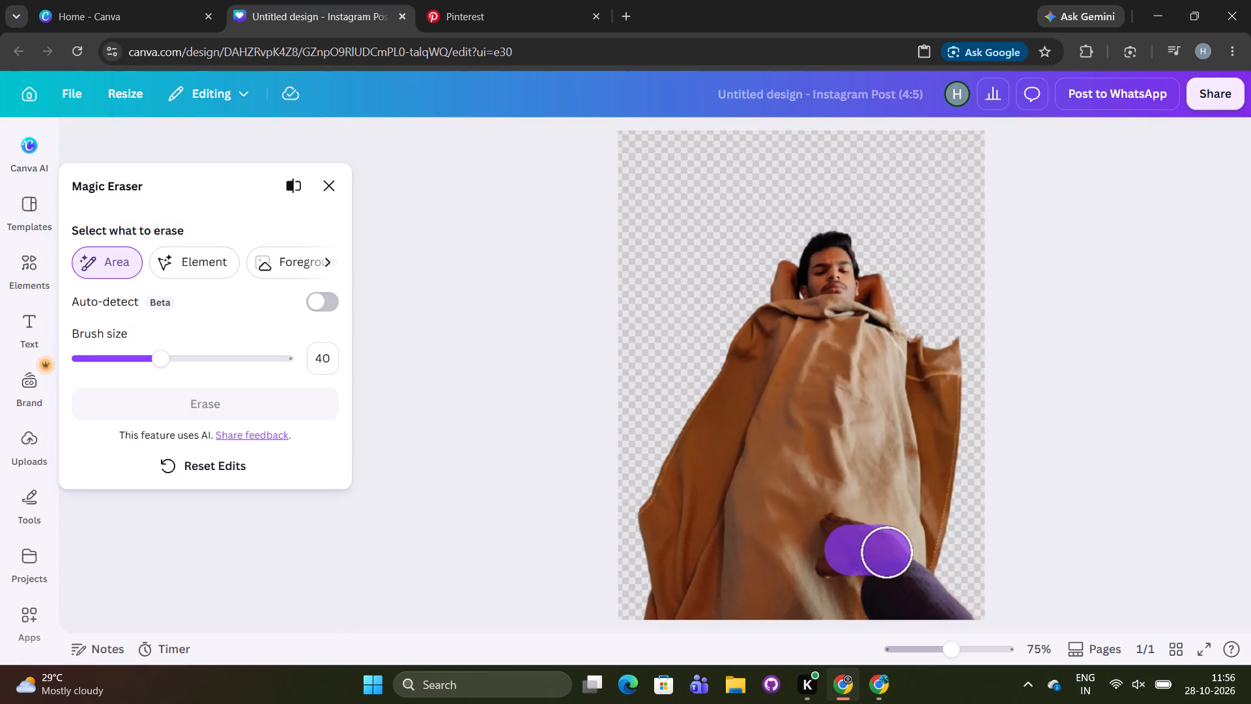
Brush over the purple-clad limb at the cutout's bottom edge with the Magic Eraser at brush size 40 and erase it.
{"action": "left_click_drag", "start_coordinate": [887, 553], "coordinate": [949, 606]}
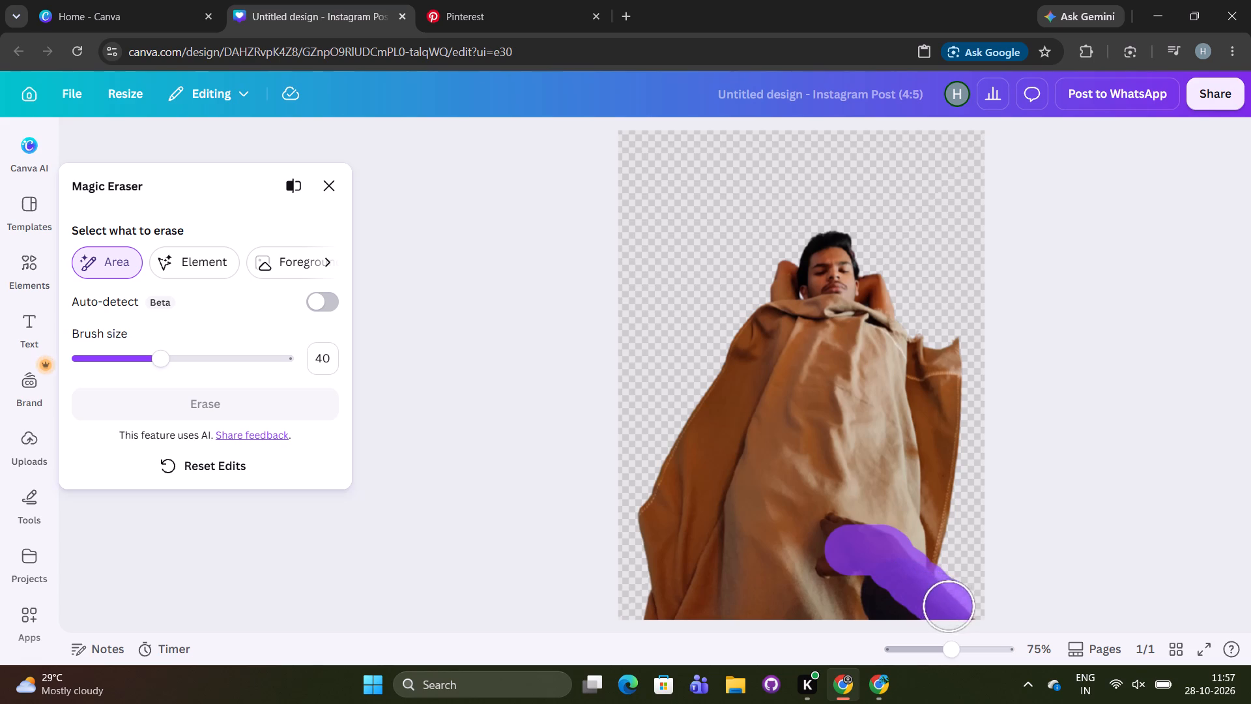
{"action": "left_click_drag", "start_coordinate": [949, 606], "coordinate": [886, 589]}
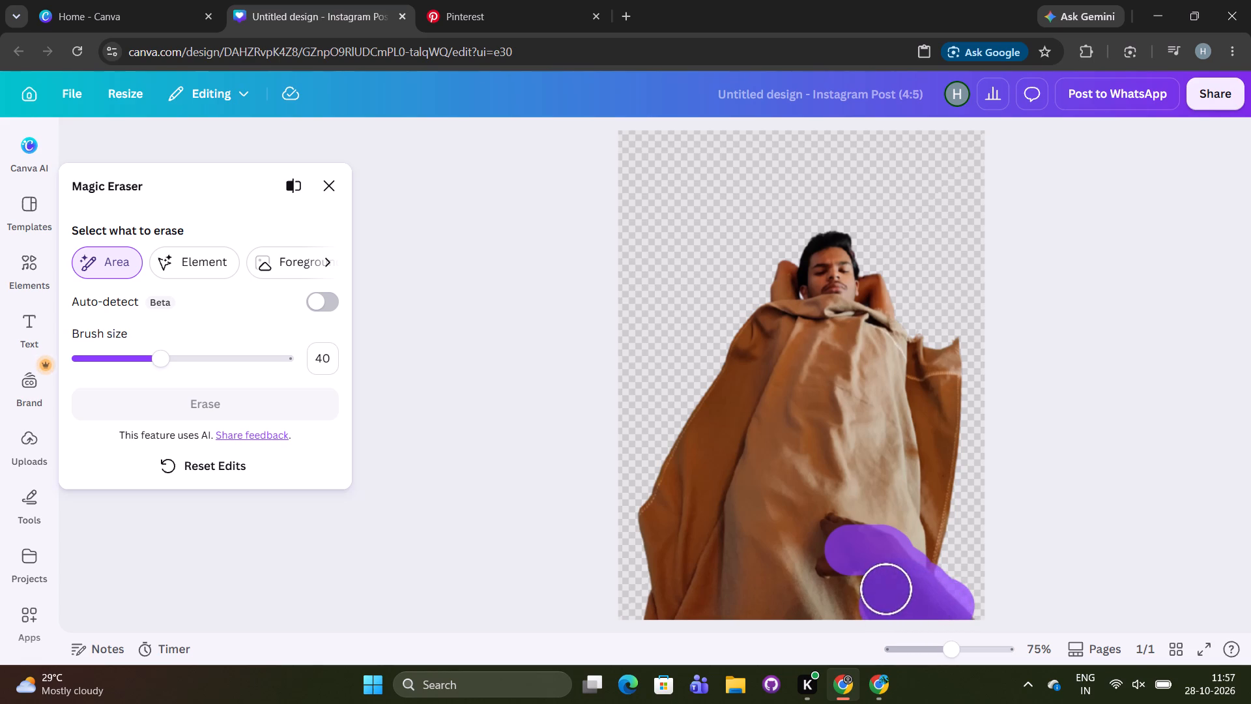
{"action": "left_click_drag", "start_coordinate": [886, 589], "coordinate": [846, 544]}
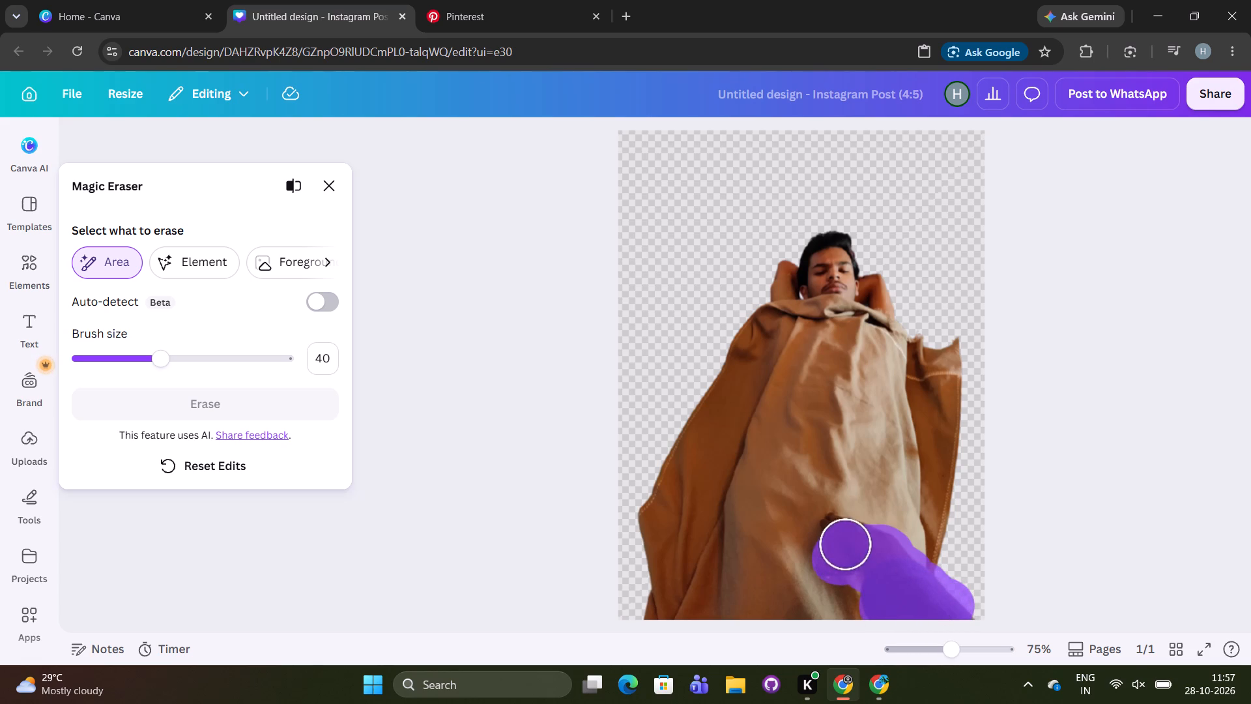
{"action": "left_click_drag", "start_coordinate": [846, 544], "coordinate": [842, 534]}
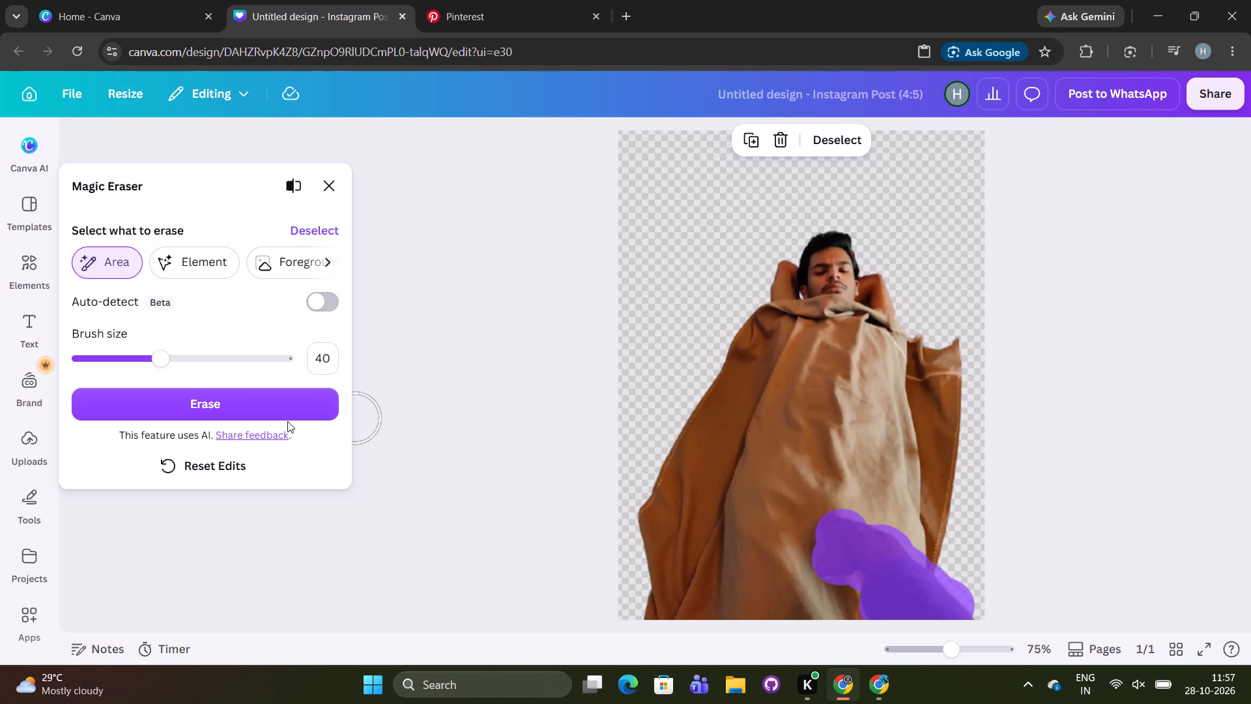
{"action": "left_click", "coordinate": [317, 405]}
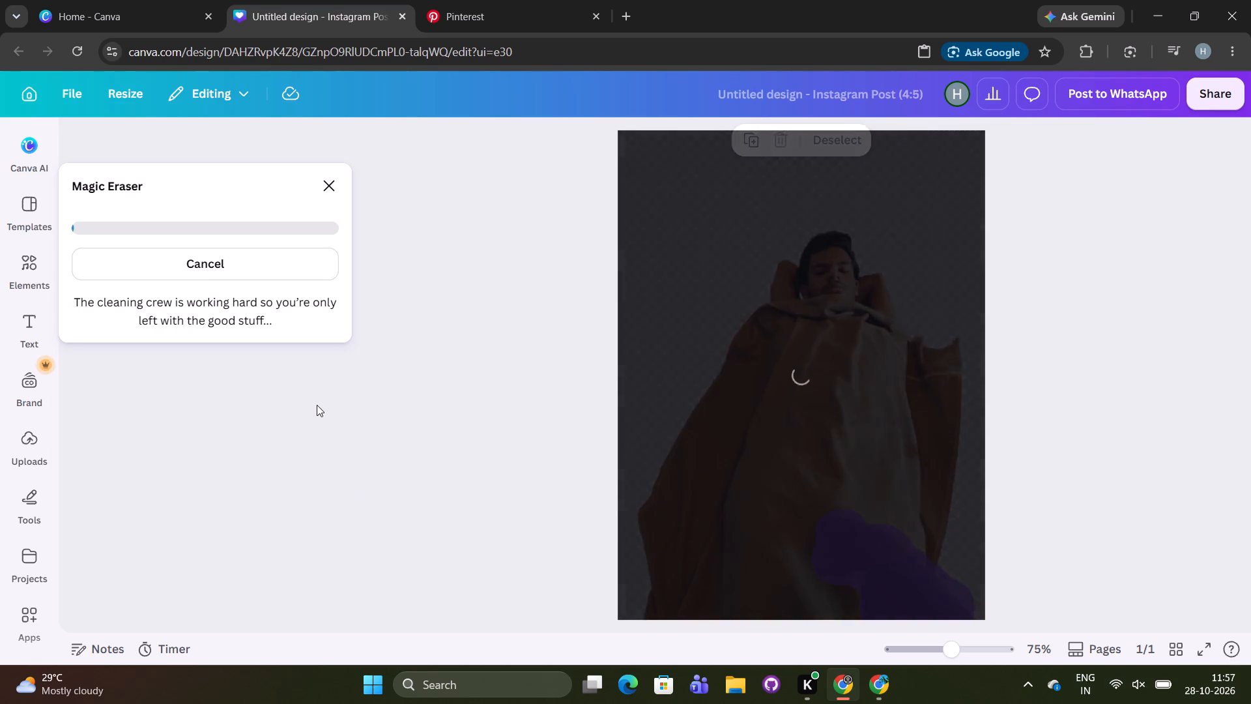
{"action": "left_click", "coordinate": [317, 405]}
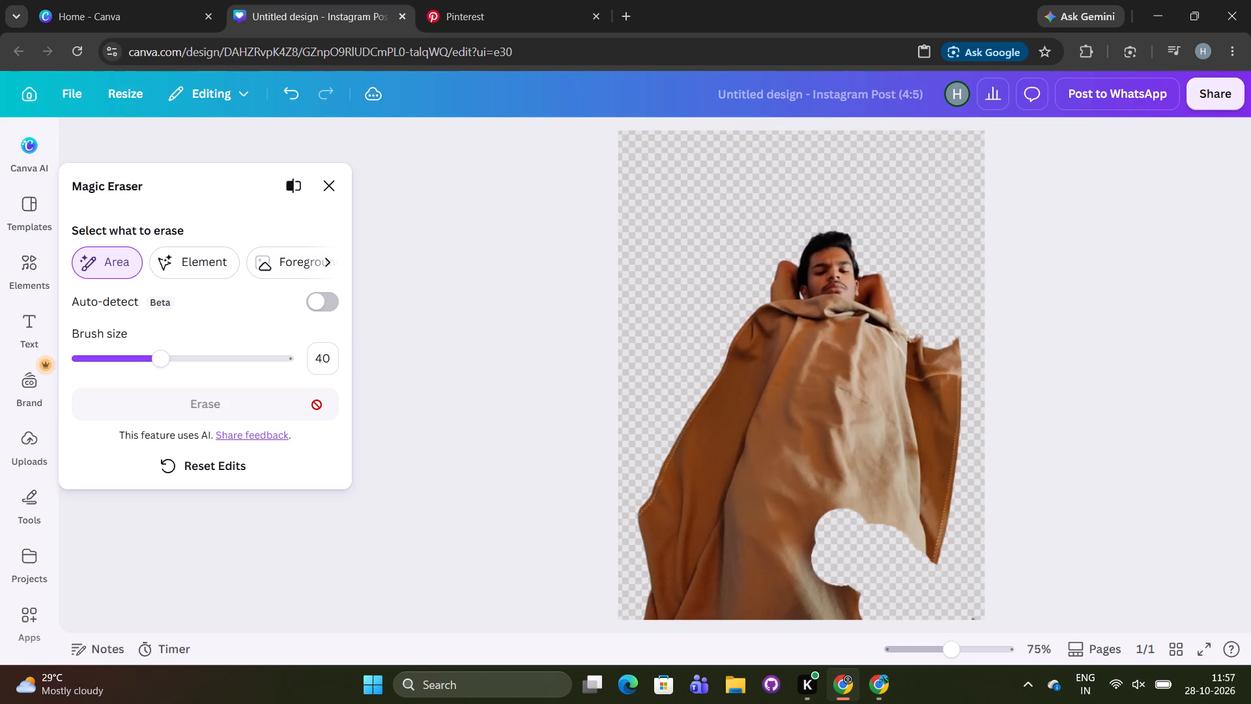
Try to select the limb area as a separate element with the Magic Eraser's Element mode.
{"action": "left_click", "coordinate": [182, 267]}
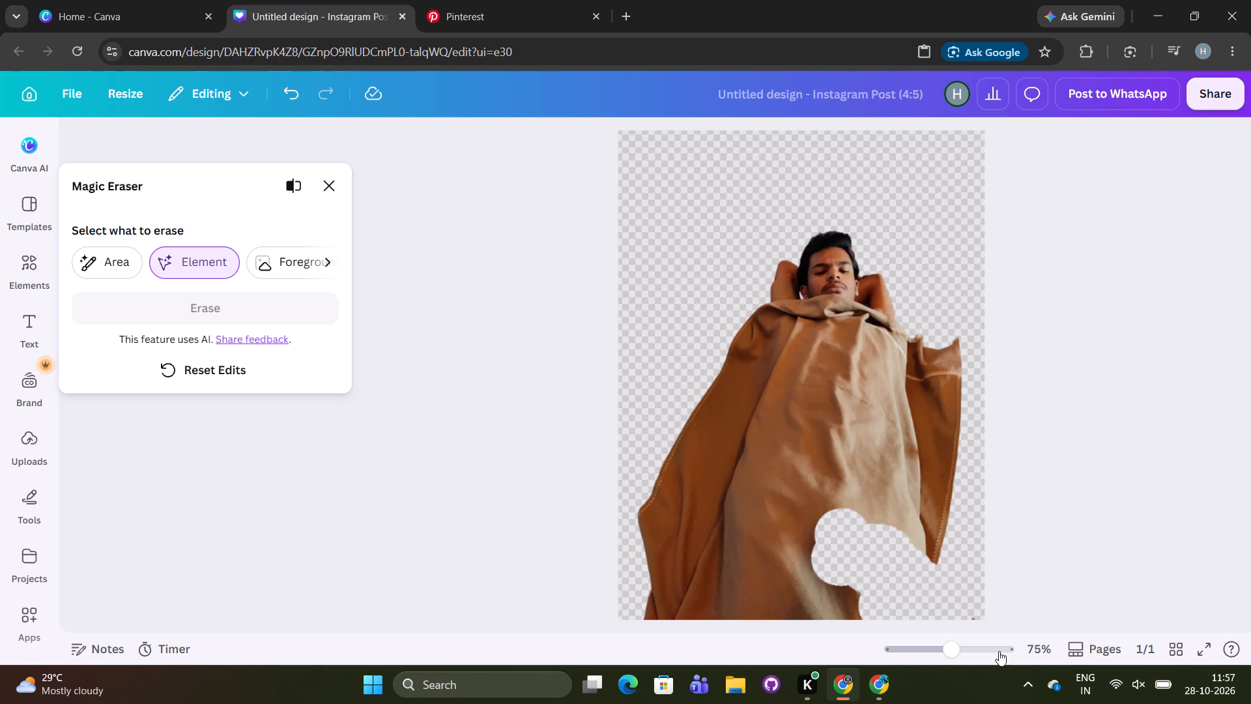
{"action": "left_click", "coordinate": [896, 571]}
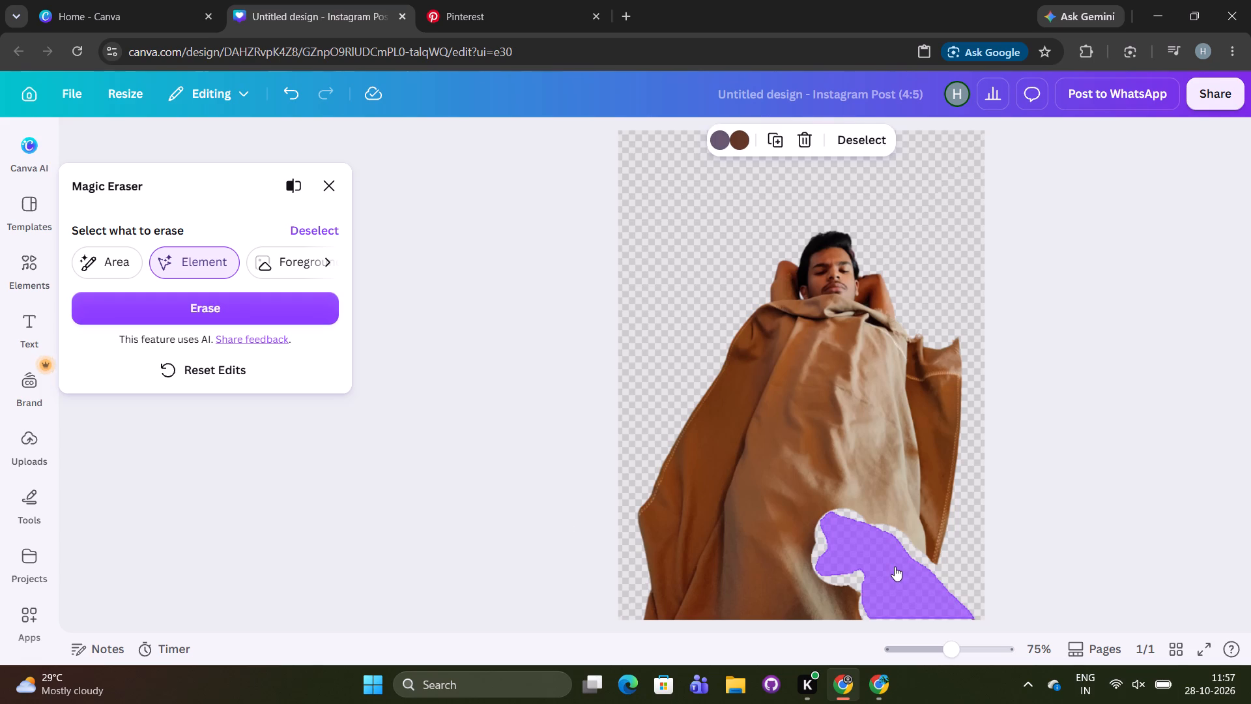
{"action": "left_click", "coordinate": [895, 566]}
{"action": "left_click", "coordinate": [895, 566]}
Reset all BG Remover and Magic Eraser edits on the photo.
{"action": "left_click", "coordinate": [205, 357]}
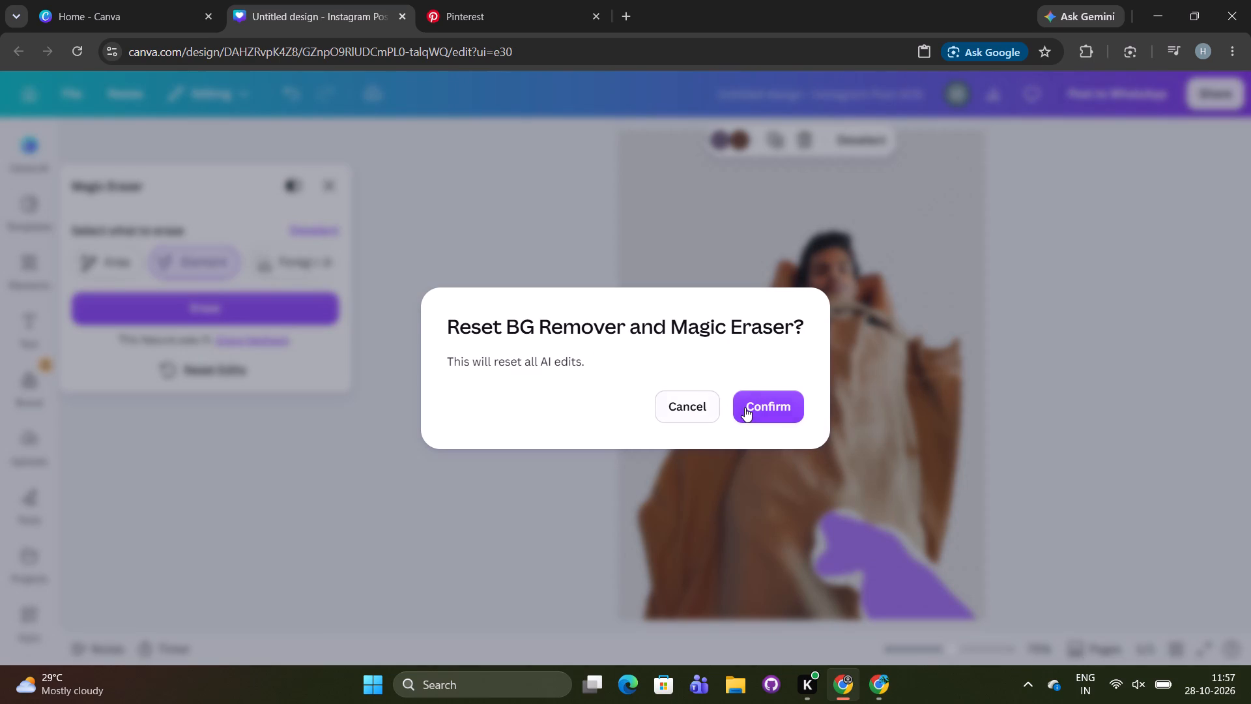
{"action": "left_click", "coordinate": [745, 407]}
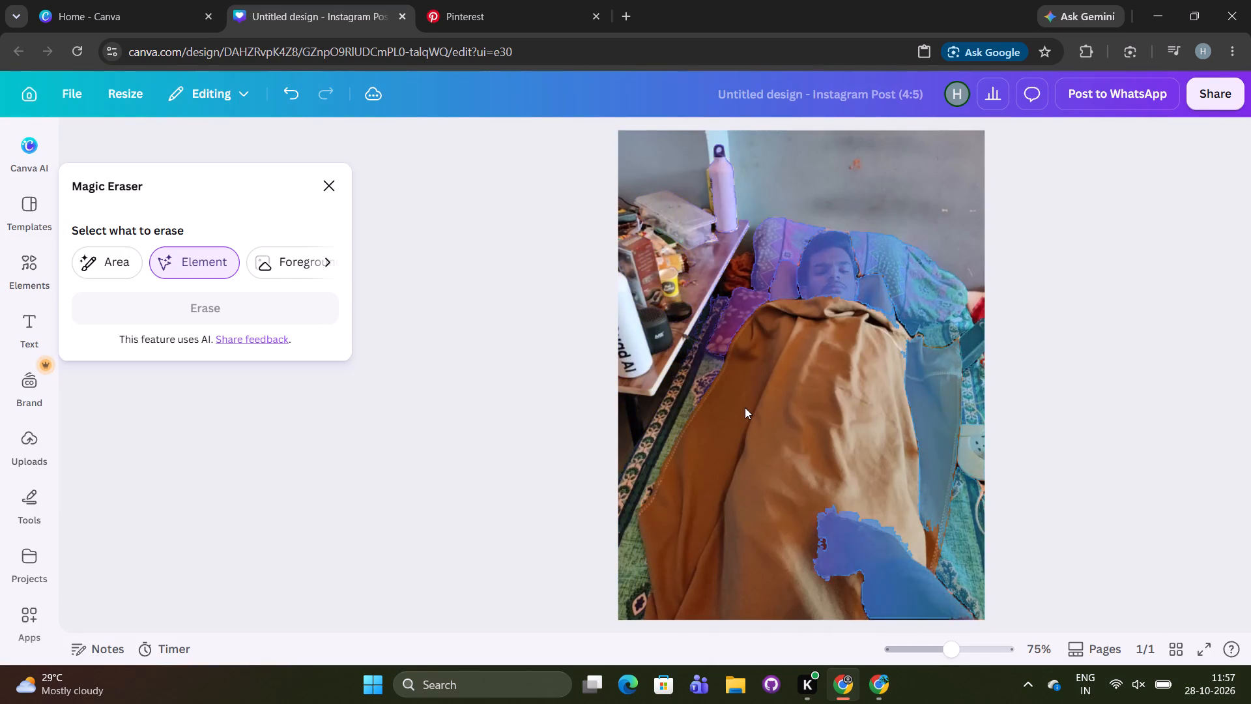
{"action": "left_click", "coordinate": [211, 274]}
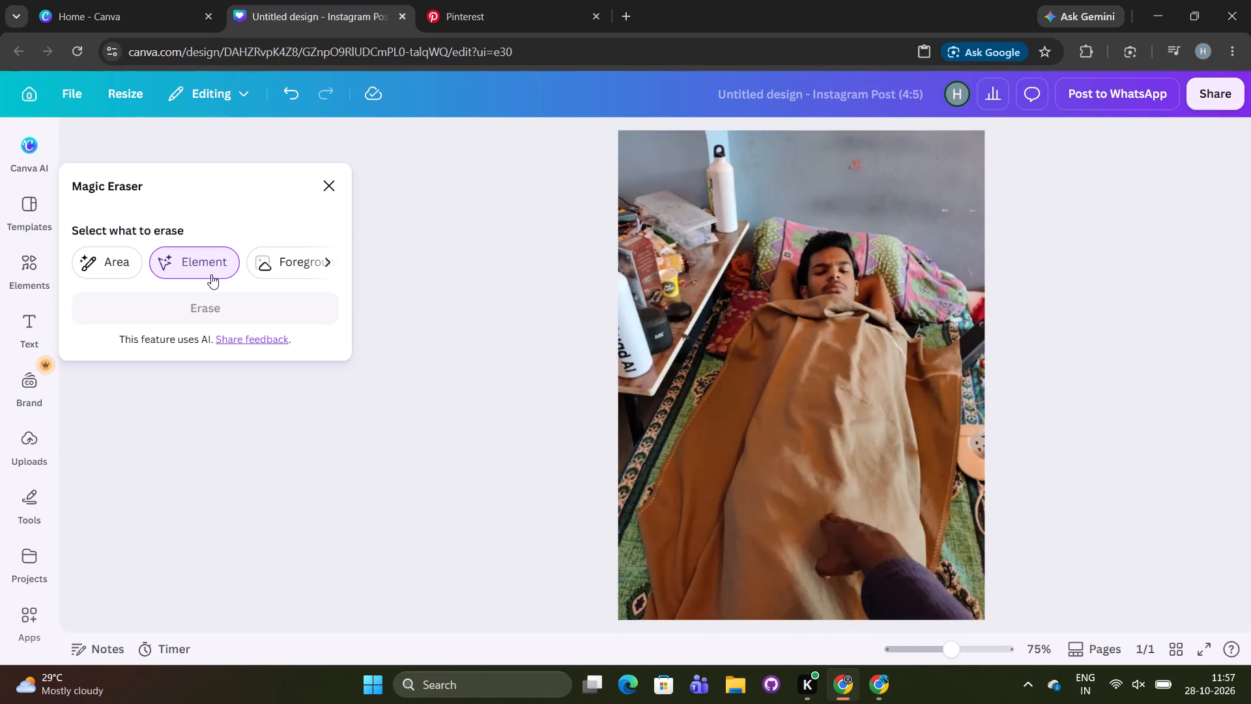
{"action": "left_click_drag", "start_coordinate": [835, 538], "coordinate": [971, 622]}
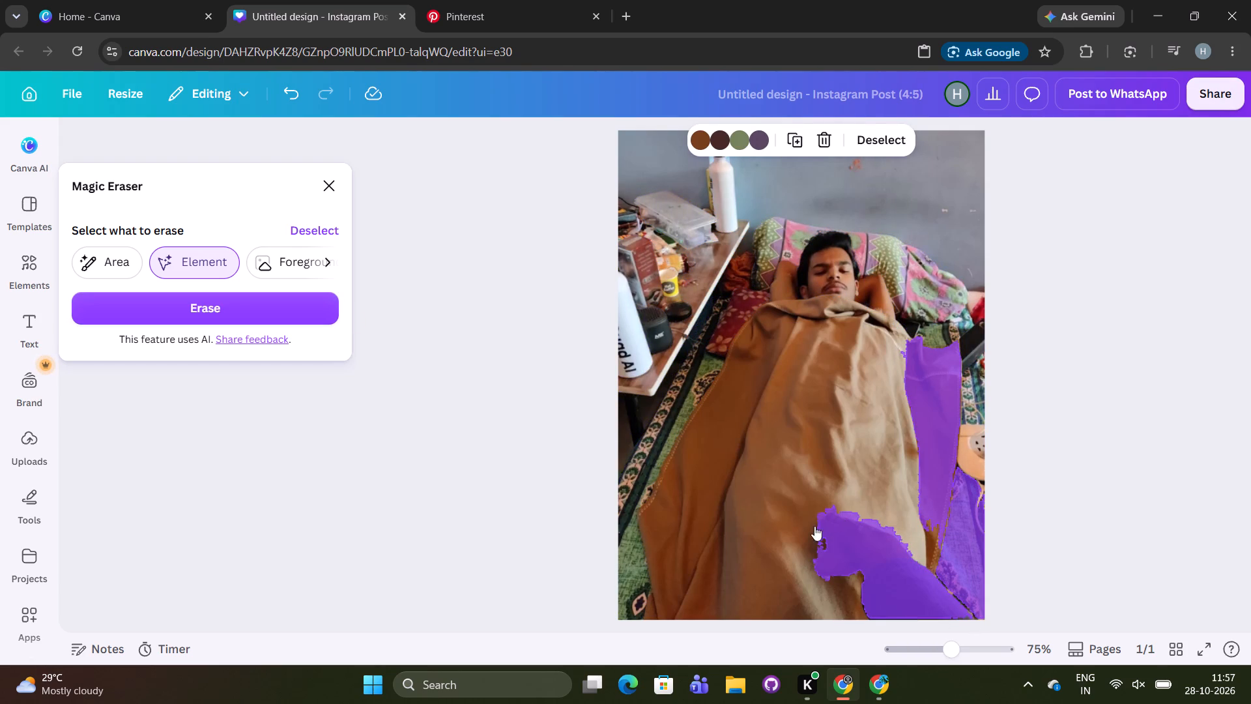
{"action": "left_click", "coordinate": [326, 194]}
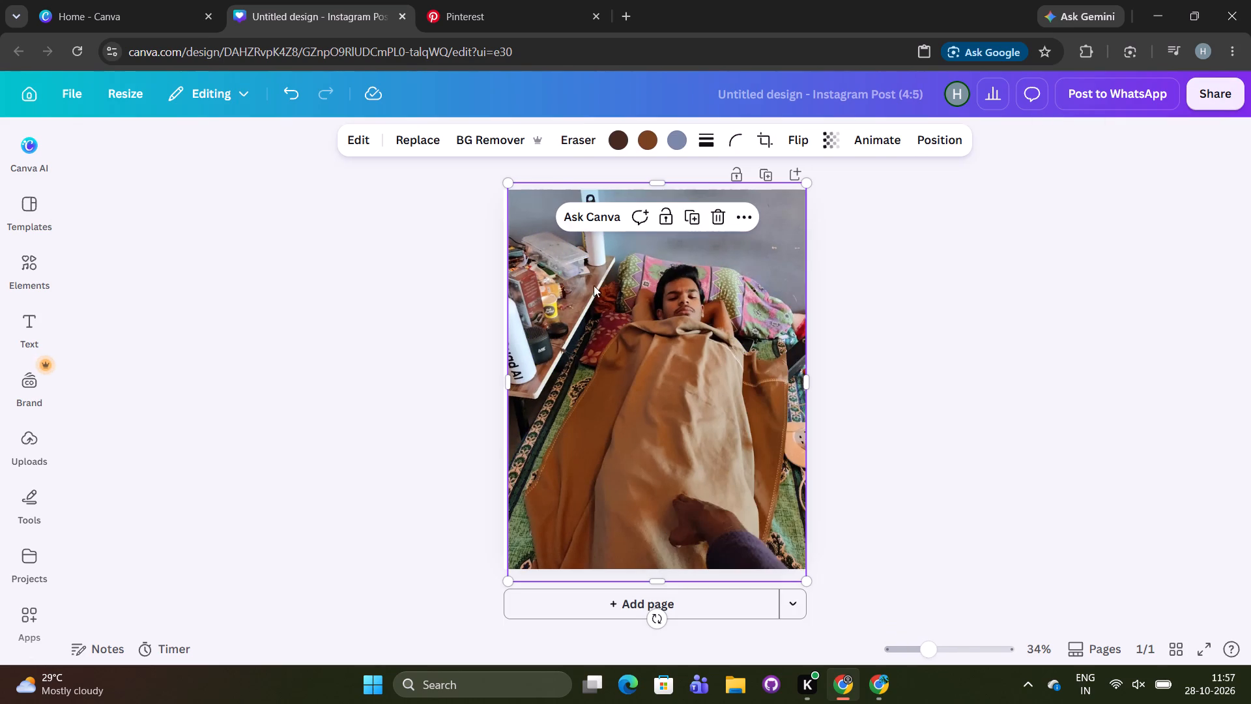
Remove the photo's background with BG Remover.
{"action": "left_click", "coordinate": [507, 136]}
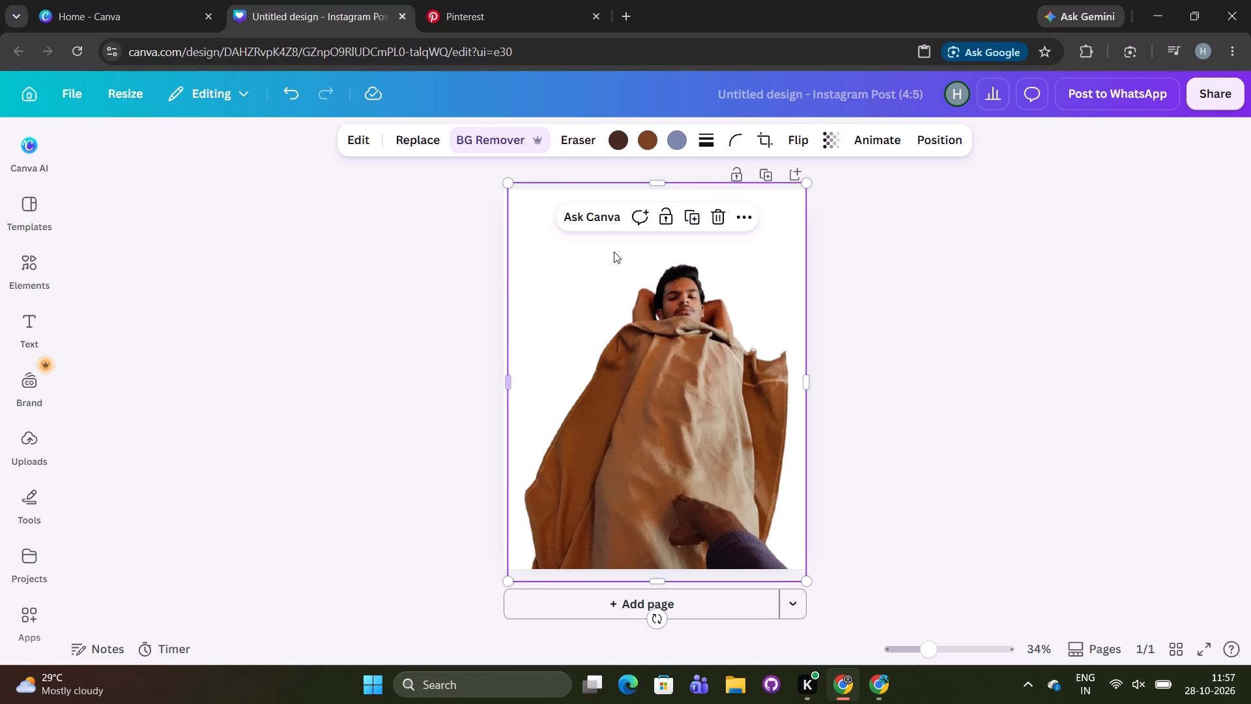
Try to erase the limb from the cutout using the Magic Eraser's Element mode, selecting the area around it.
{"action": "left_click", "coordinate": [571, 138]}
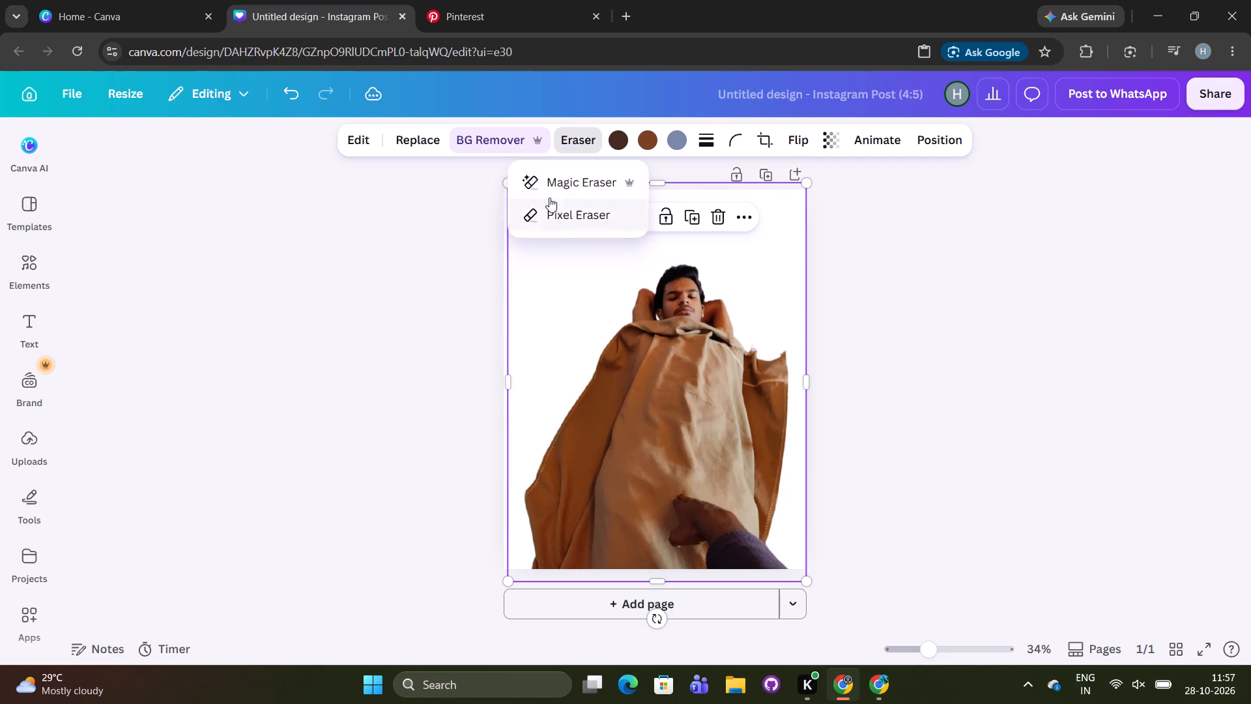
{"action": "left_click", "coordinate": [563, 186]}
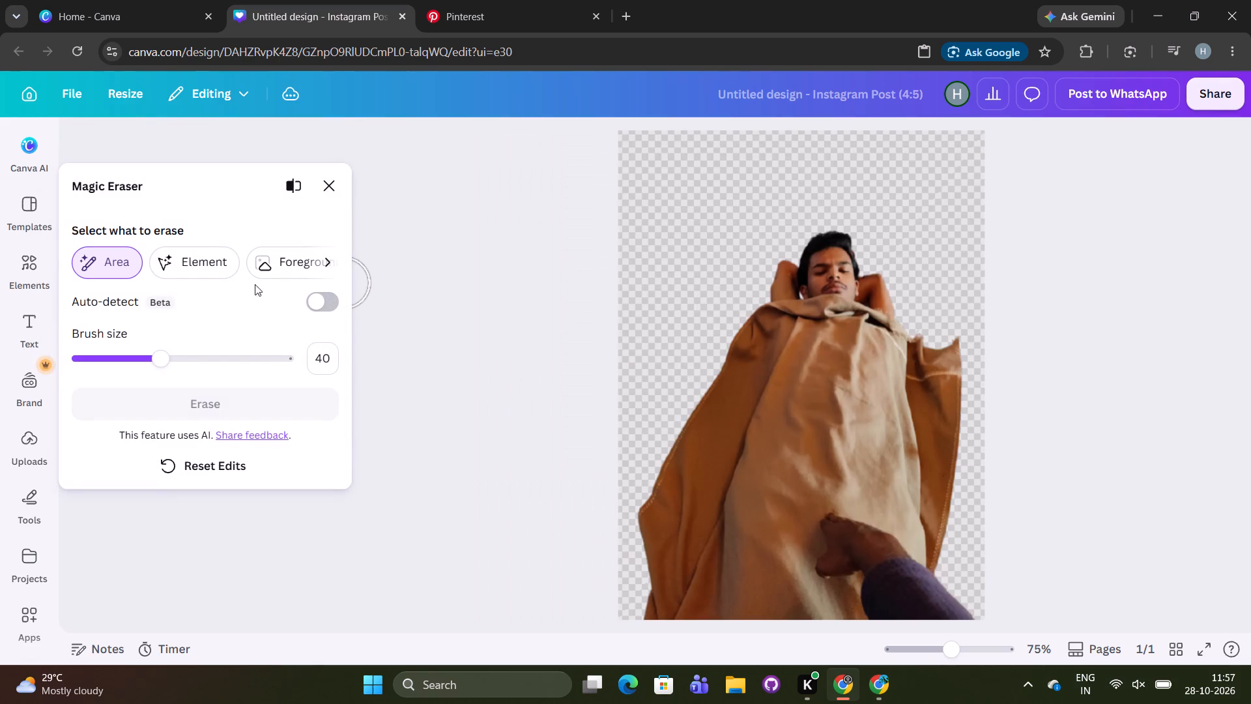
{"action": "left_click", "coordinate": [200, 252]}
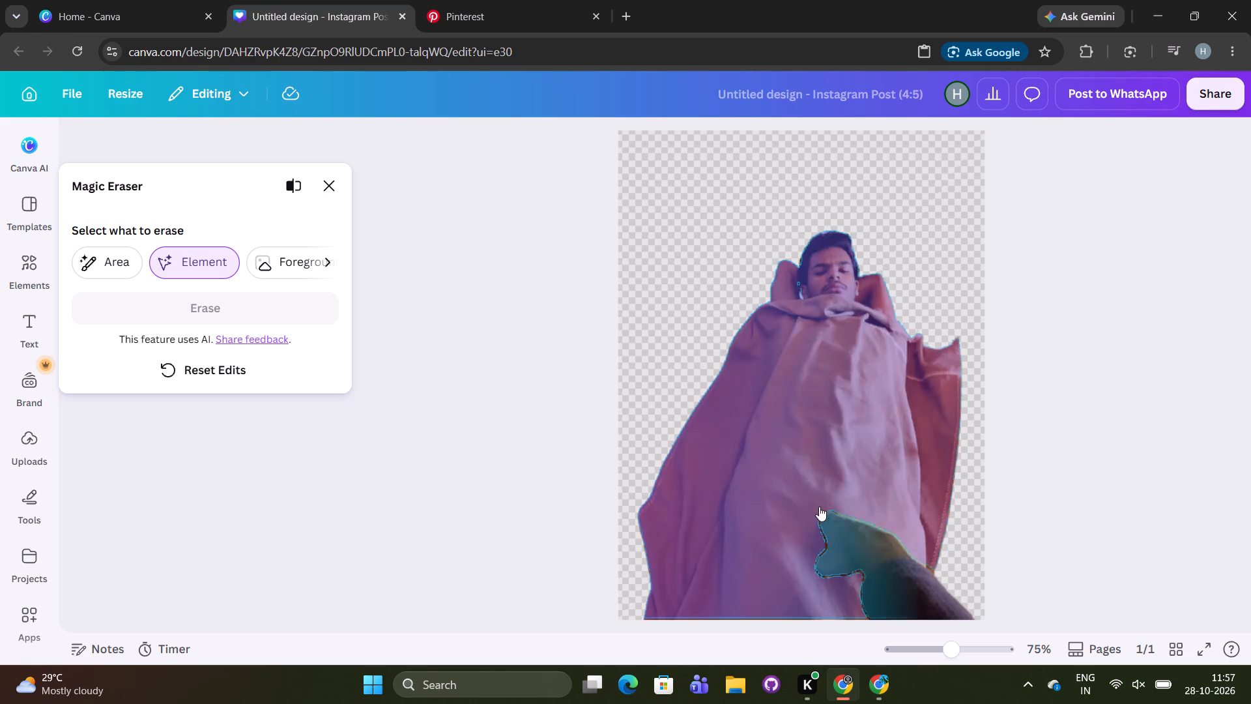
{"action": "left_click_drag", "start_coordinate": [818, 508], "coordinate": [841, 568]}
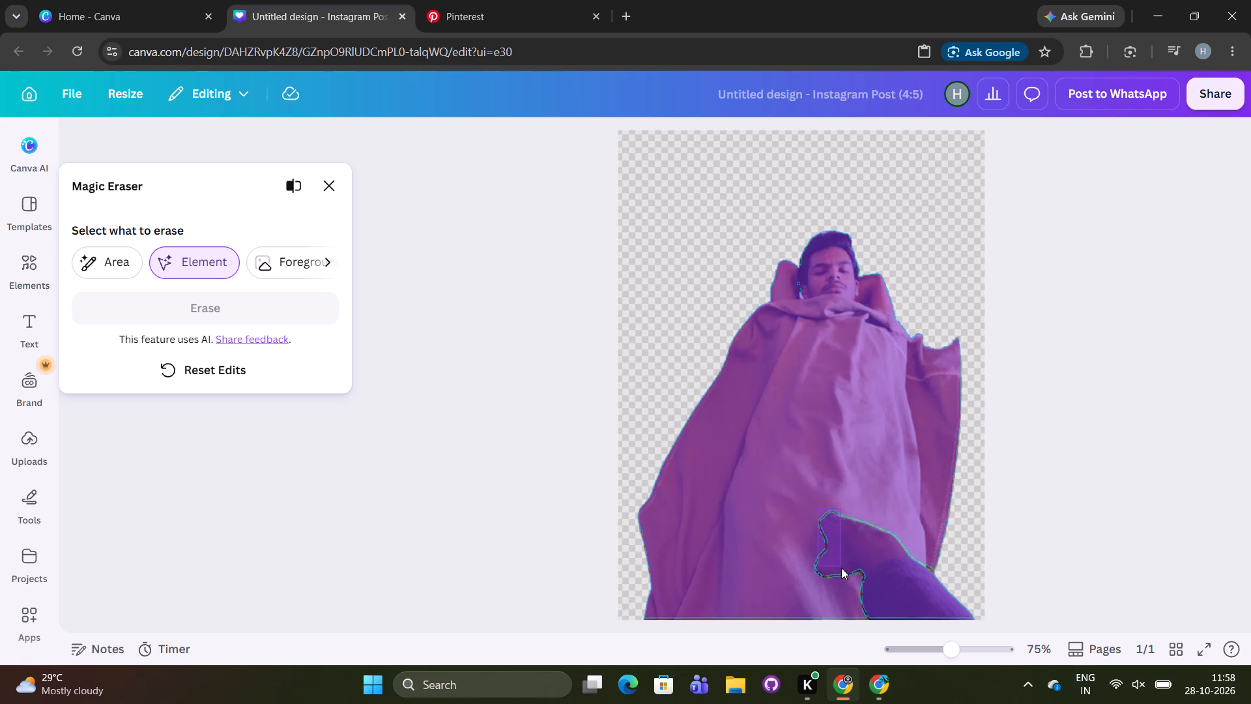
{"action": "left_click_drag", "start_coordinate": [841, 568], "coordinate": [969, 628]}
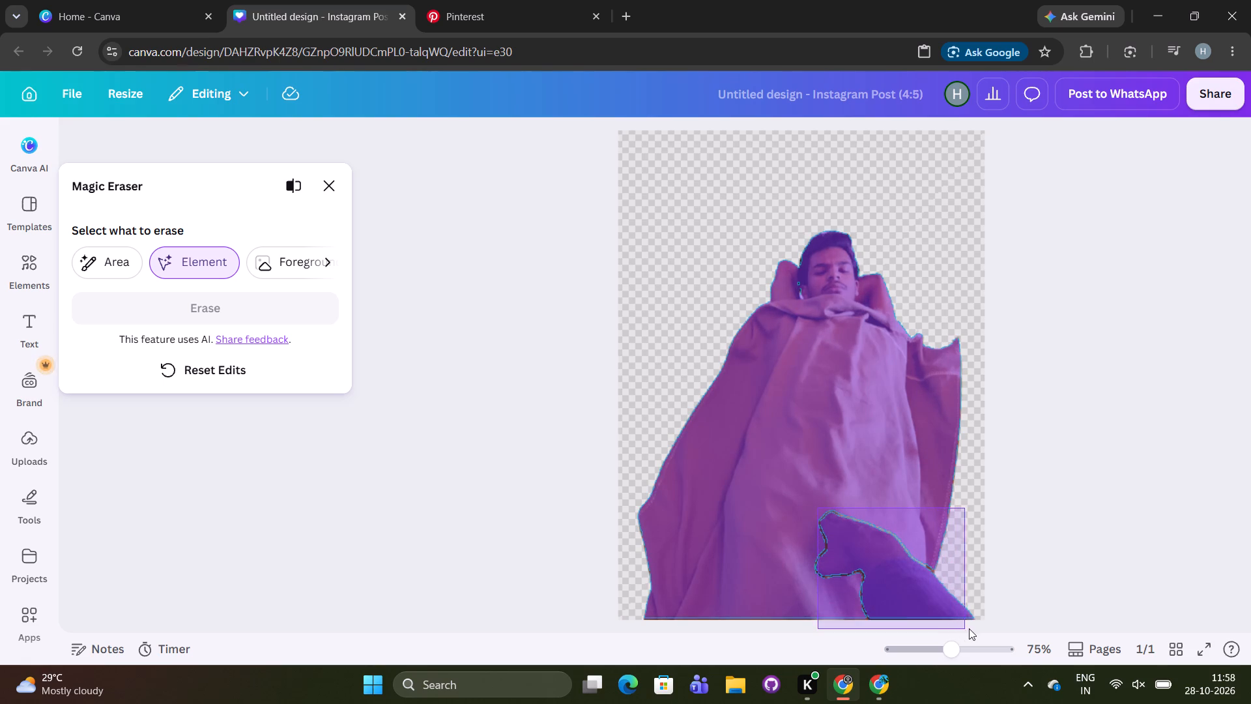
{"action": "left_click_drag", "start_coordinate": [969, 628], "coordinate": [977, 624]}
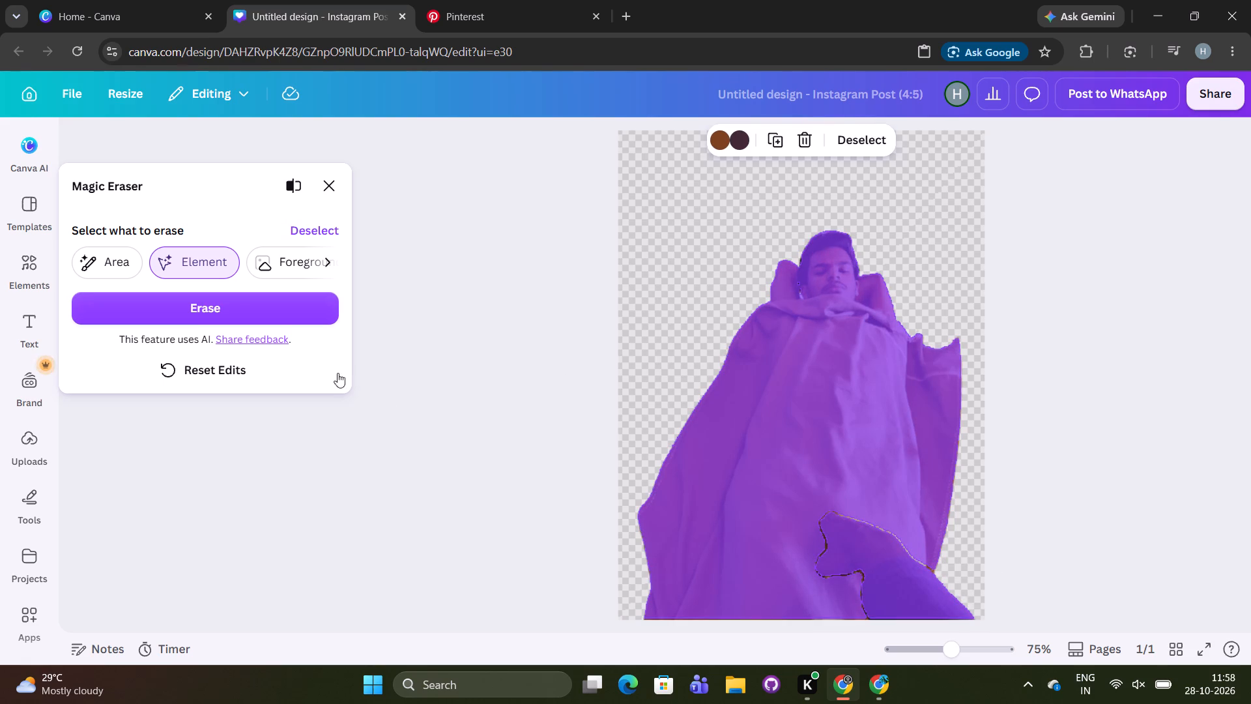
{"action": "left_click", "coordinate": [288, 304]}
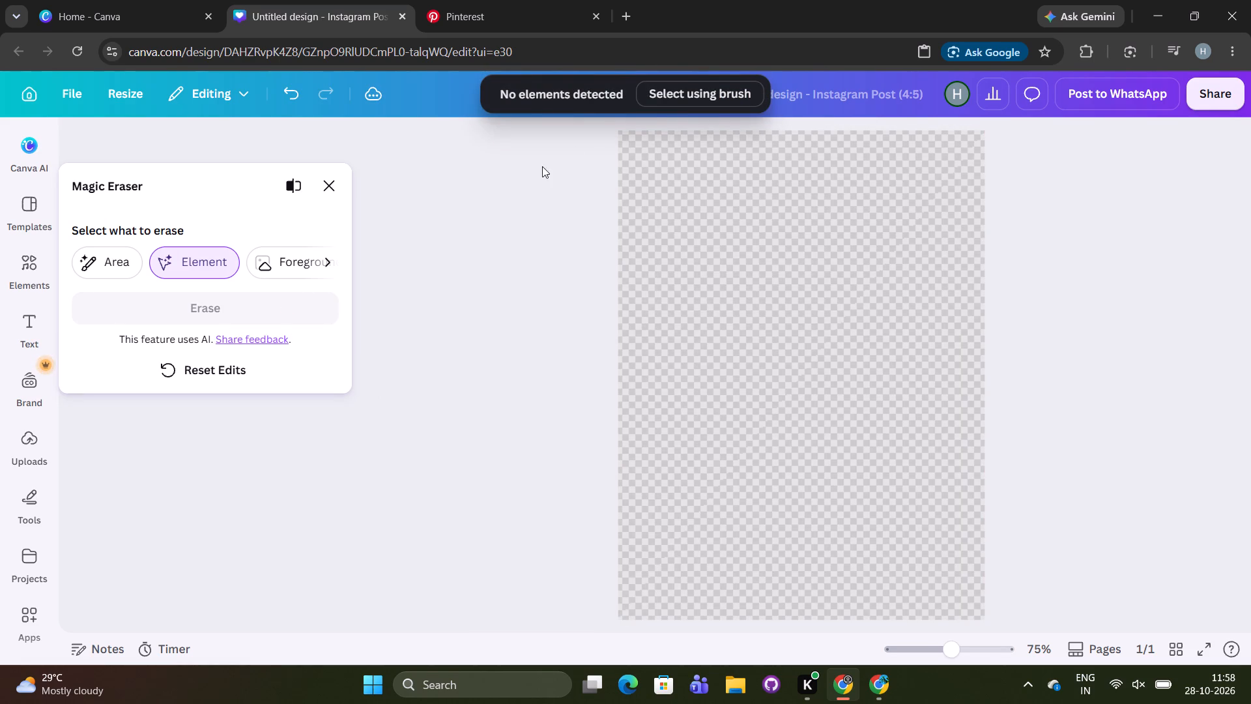
Switch the Magic Eraser to brush selection and reset all BG Remover and Magic Eraser edits.
{"action": "left_click", "coordinate": [686, 101]}
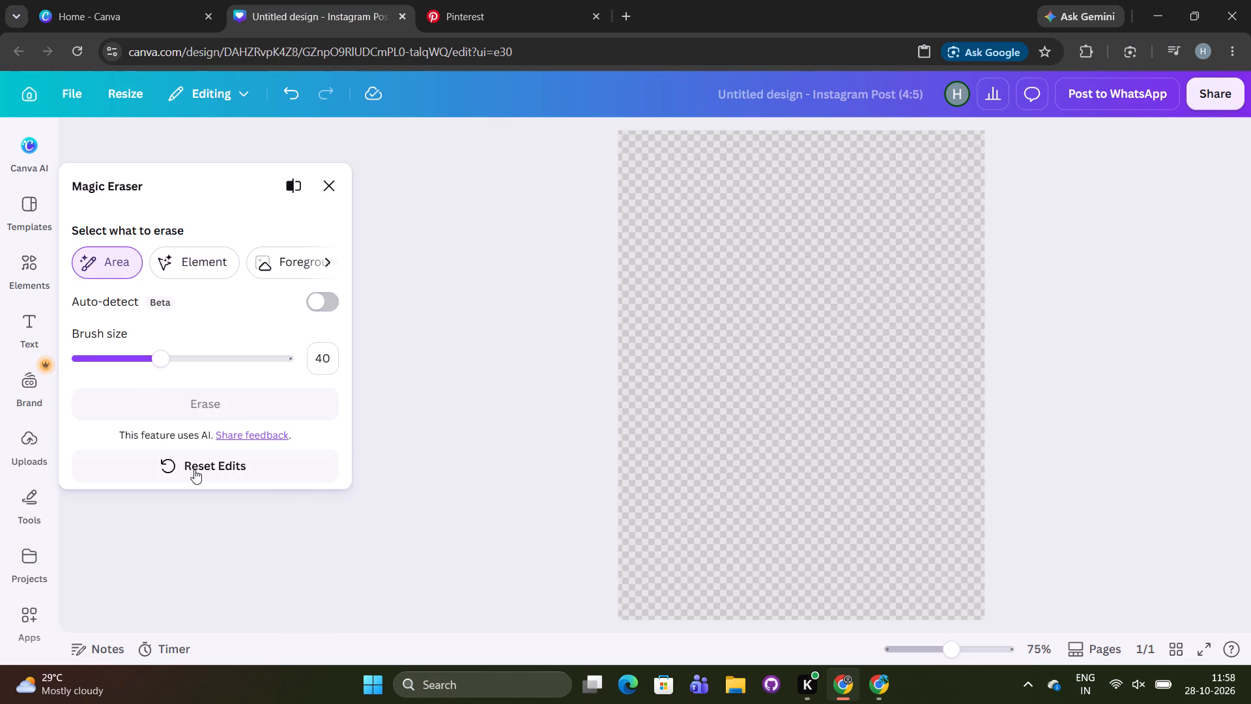
{"action": "left_click", "coordinate": [194, 469]}
{"action": "left_click", "coordinate": [775, 400]}
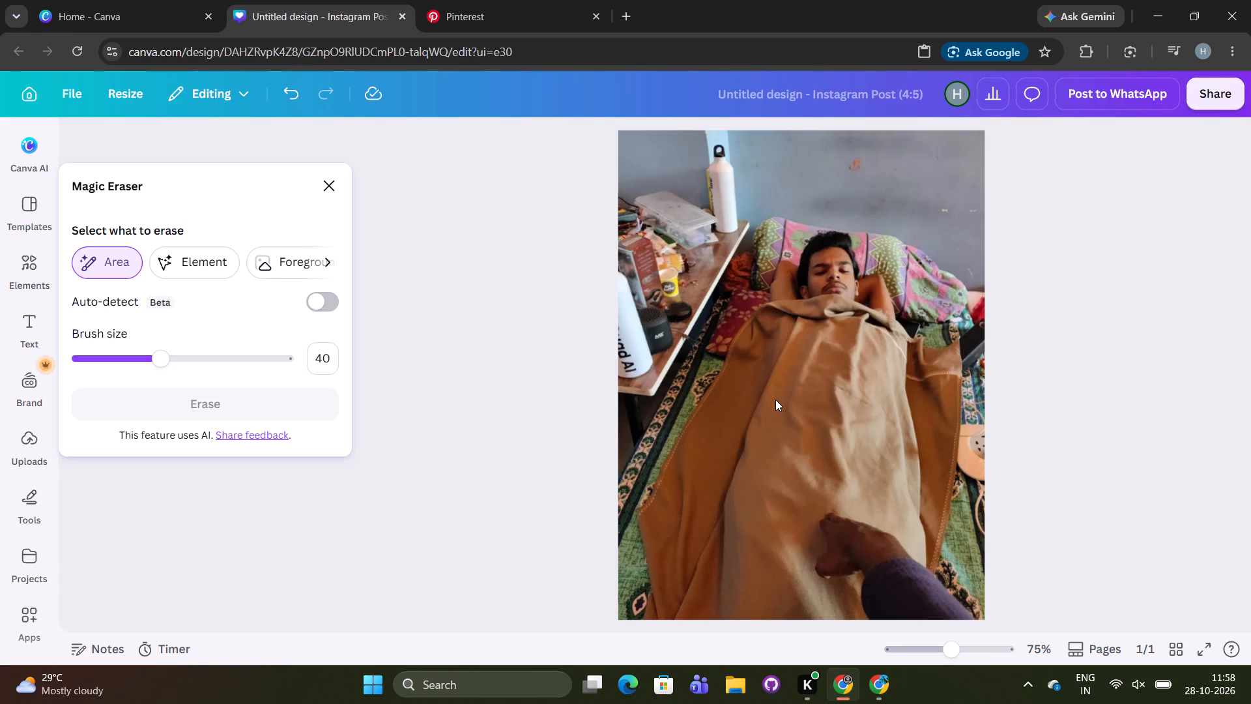
Brush over the whole purple-clad limb in the original photo at brush size 40 and erase it with the Magic Eraser.
{"action": "left_click_drag", "start_coordinate": [878, 558], "coordinate": [954, 601]}
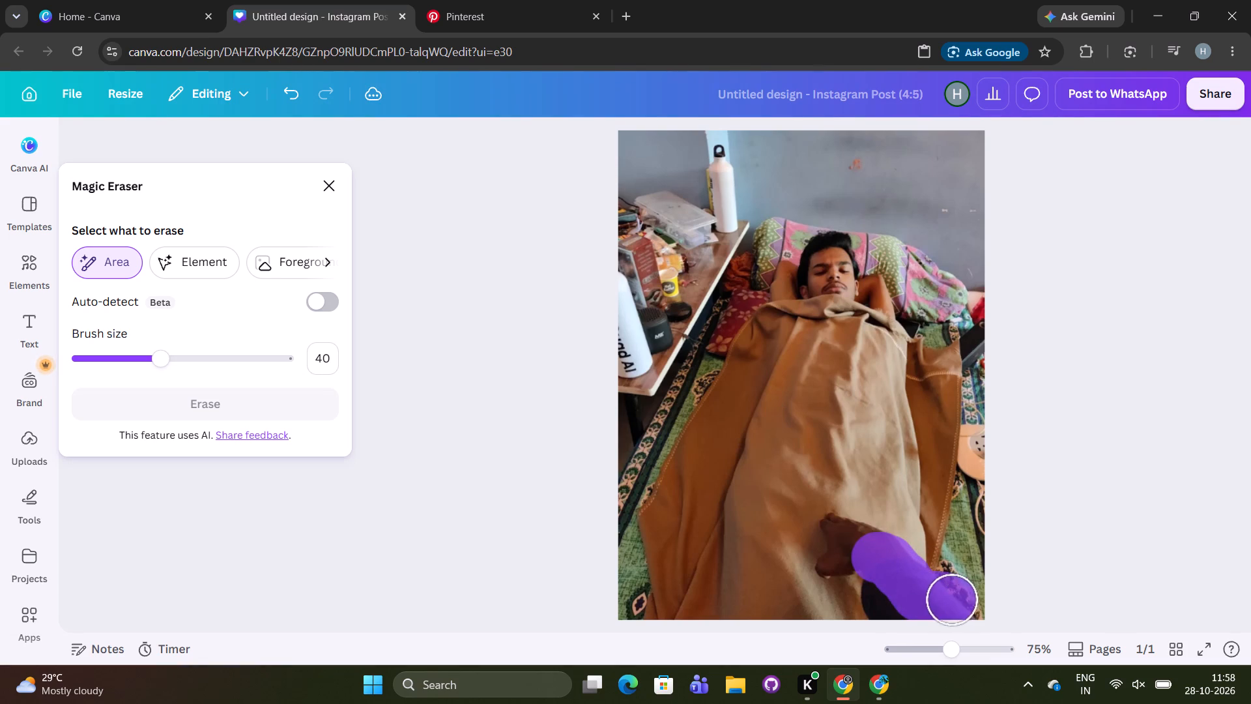
{"action": "left_click_drag", "start_coordinate": [954, 601], "coordinate": [856, 561]}
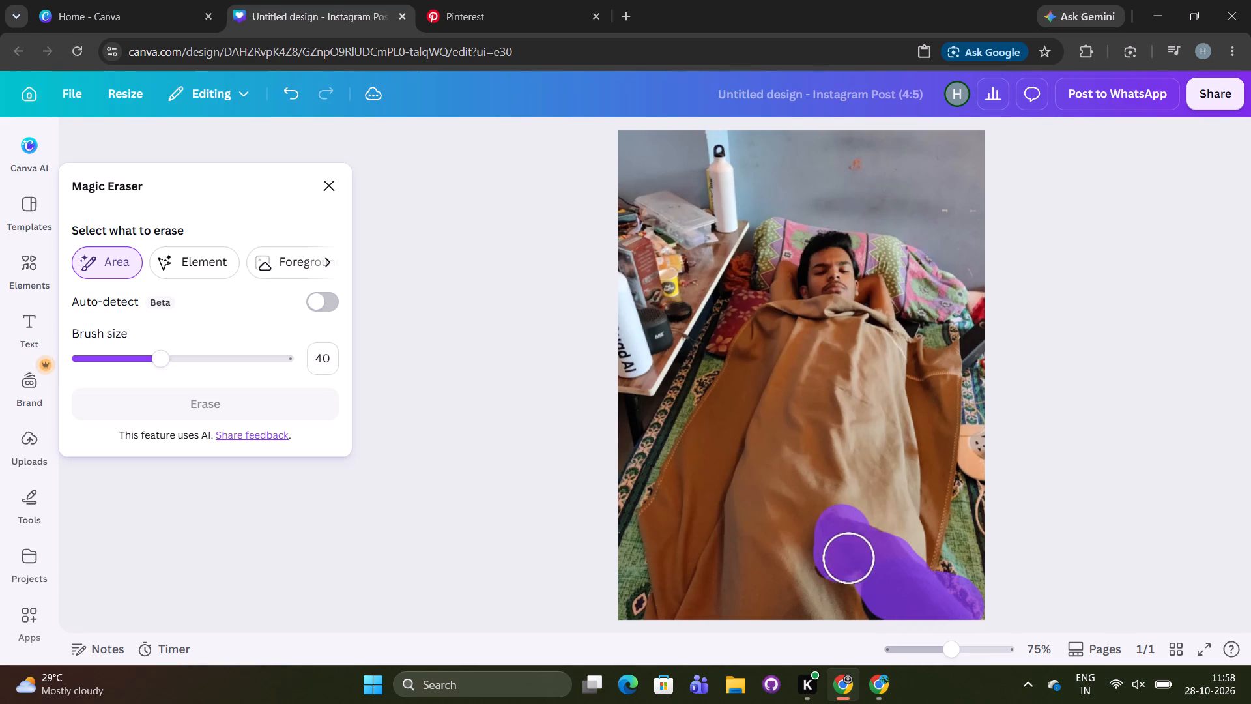
{"action": "left_click_drag", "start_coordinate": [856, 561], "coordinate": [942, 597]}
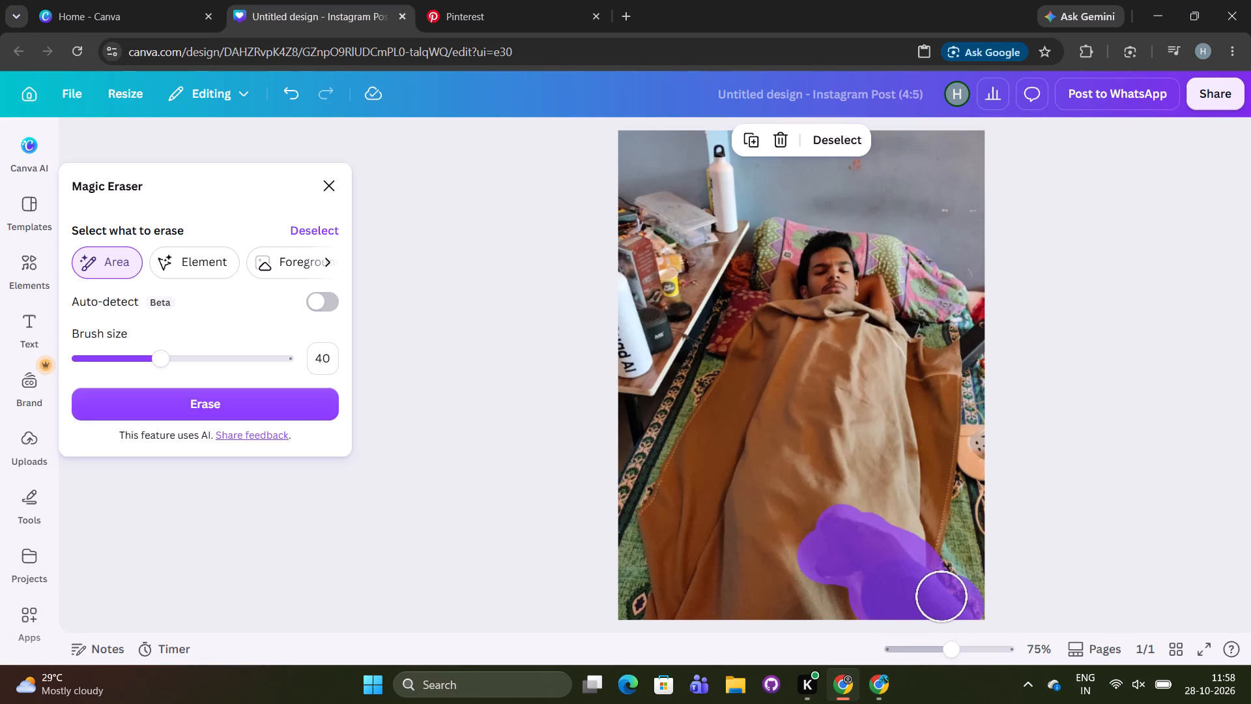
{"action": "left_click", "coordinate": [296, 405]}
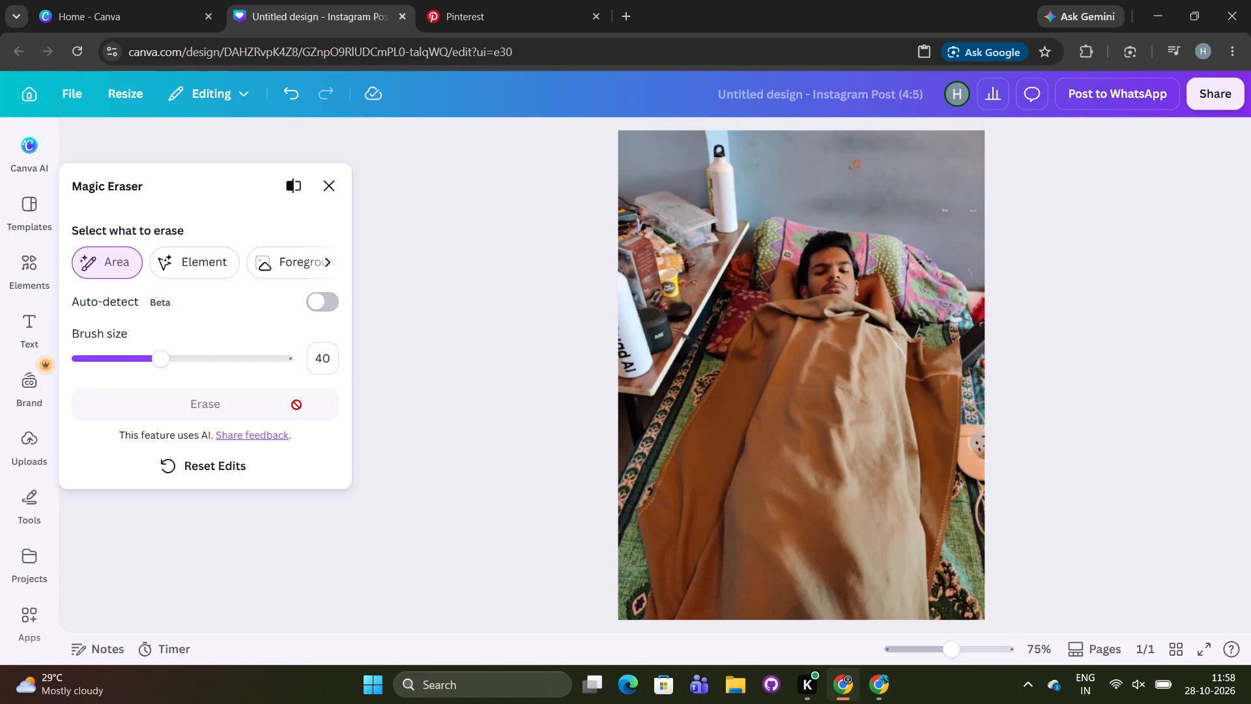
Remove the background from the retouched photo with BG Remover.
{"action": "left_click", "coordinate": [321, 195]}
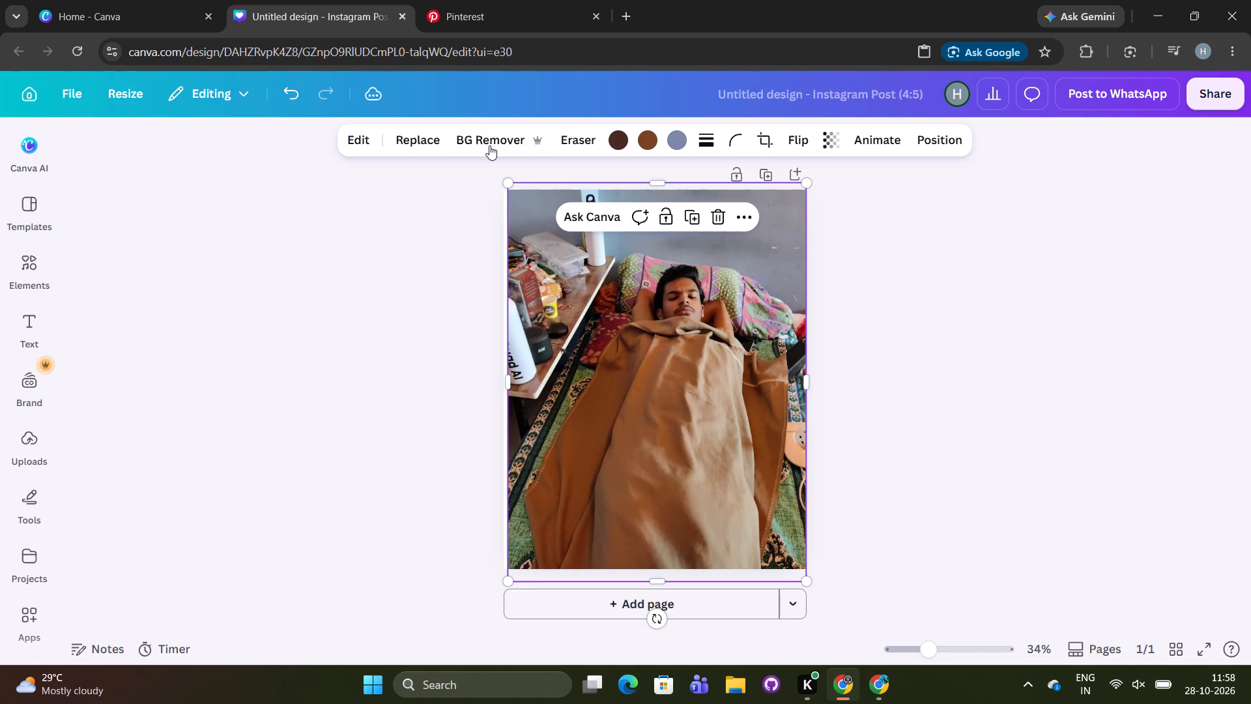
{"action": "left_click", "coordinate": [491, 147]}
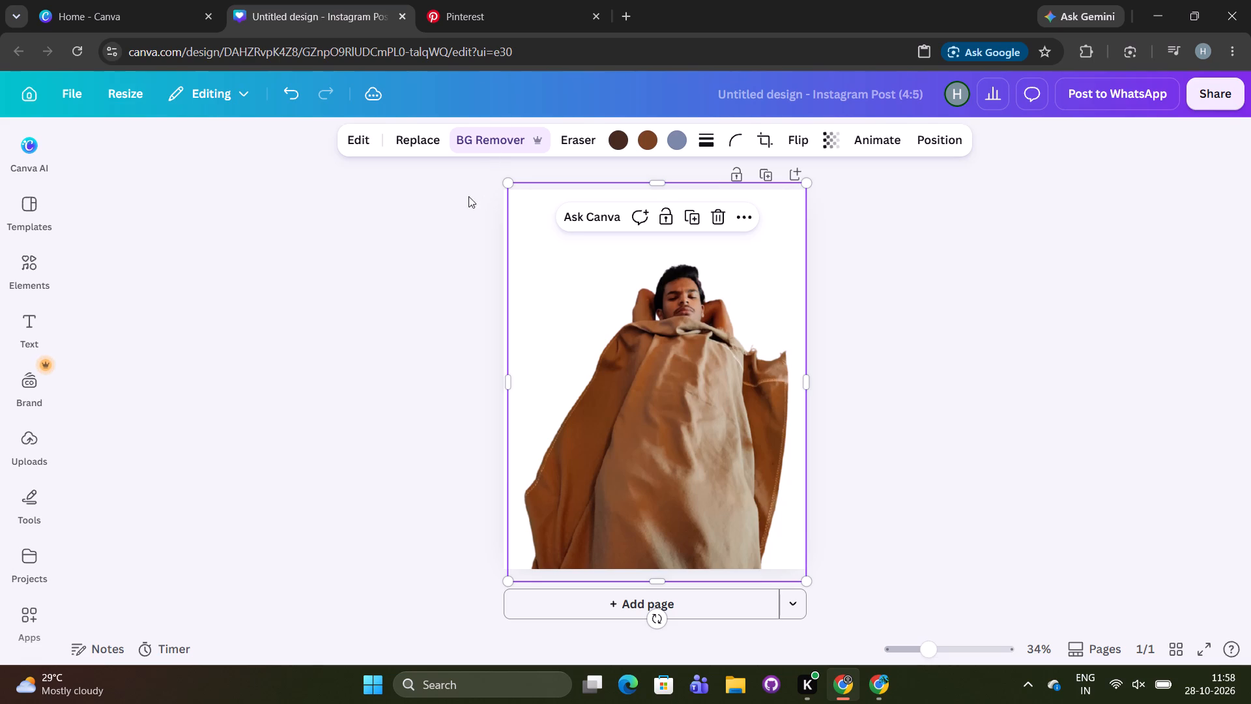
Switch to Pinterest and look through the good night sticker results for design ideas.
{"action": "left_click", "coordinate": [463, 0]}
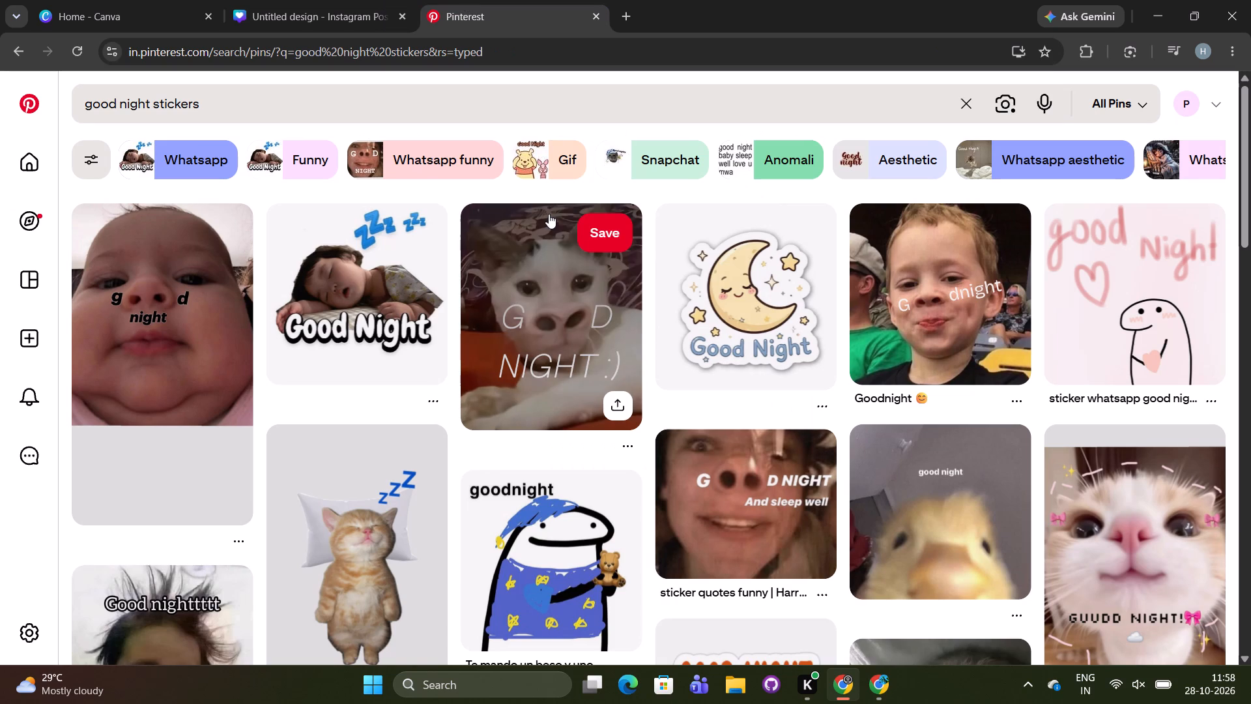
{"action": "scroll", "coordinate": [549, 214], "scroll_direction": "down", "scroll_amount": 3}
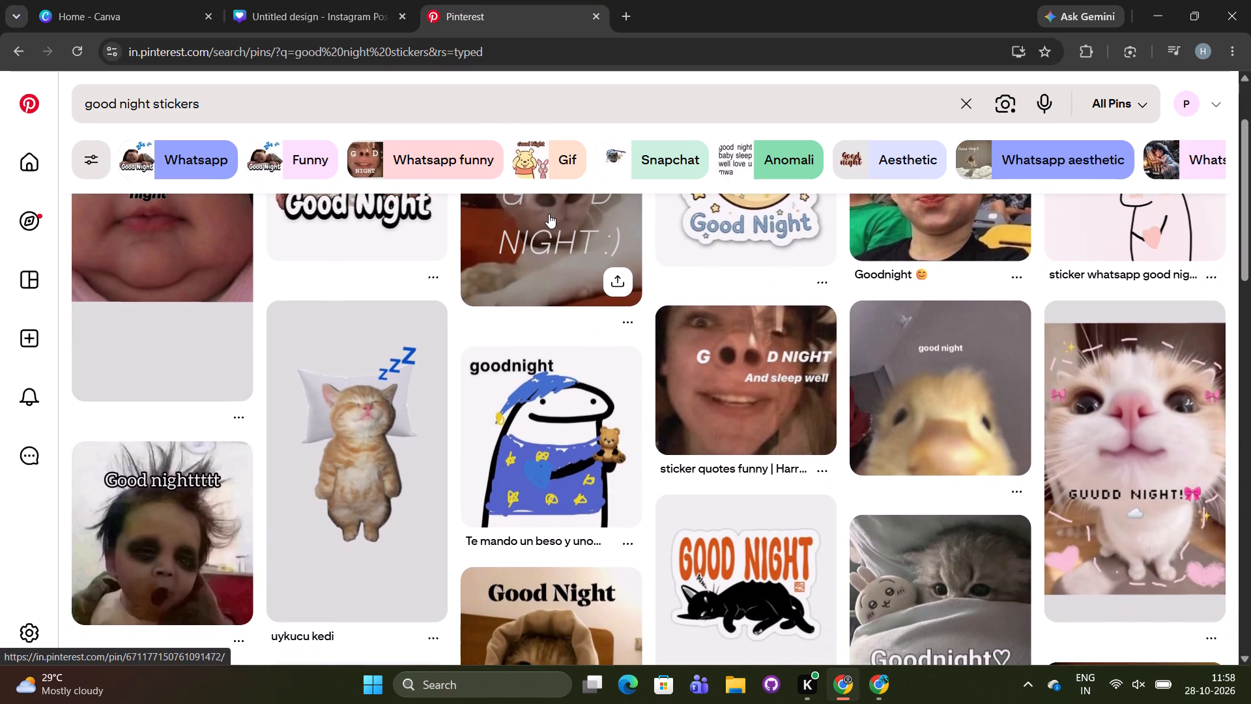
{"action": "left_click", "coordinate": [339, 0]}
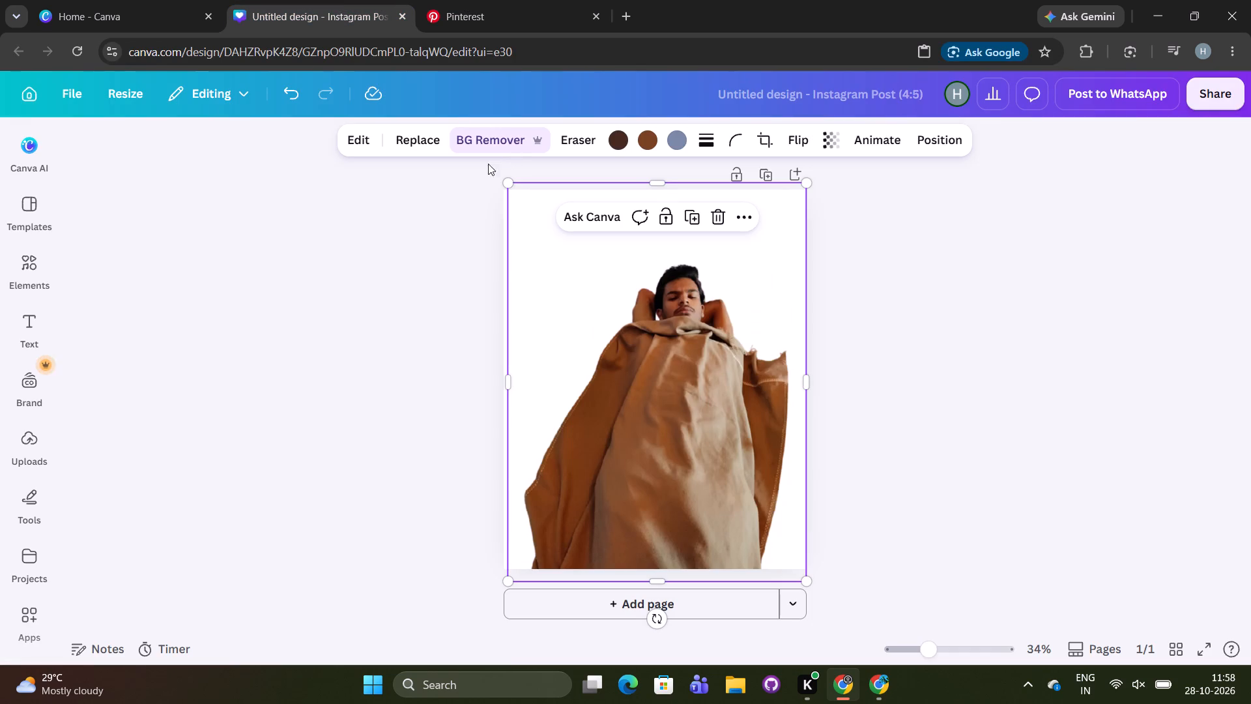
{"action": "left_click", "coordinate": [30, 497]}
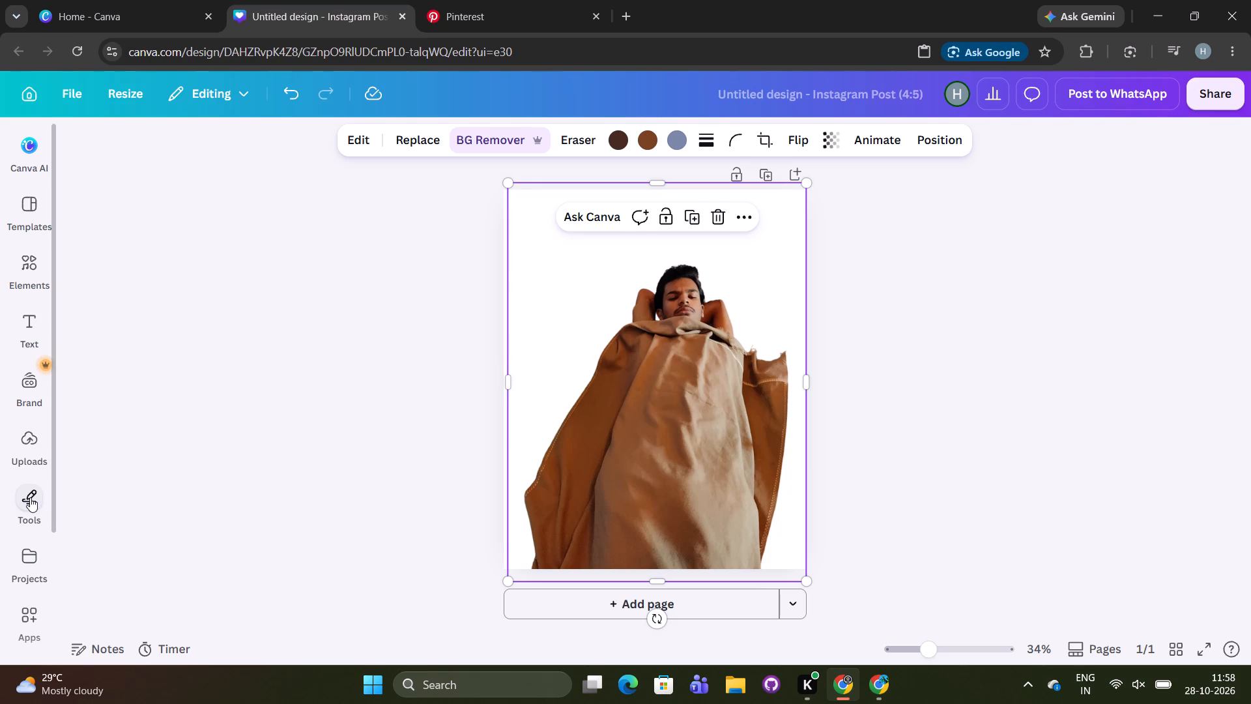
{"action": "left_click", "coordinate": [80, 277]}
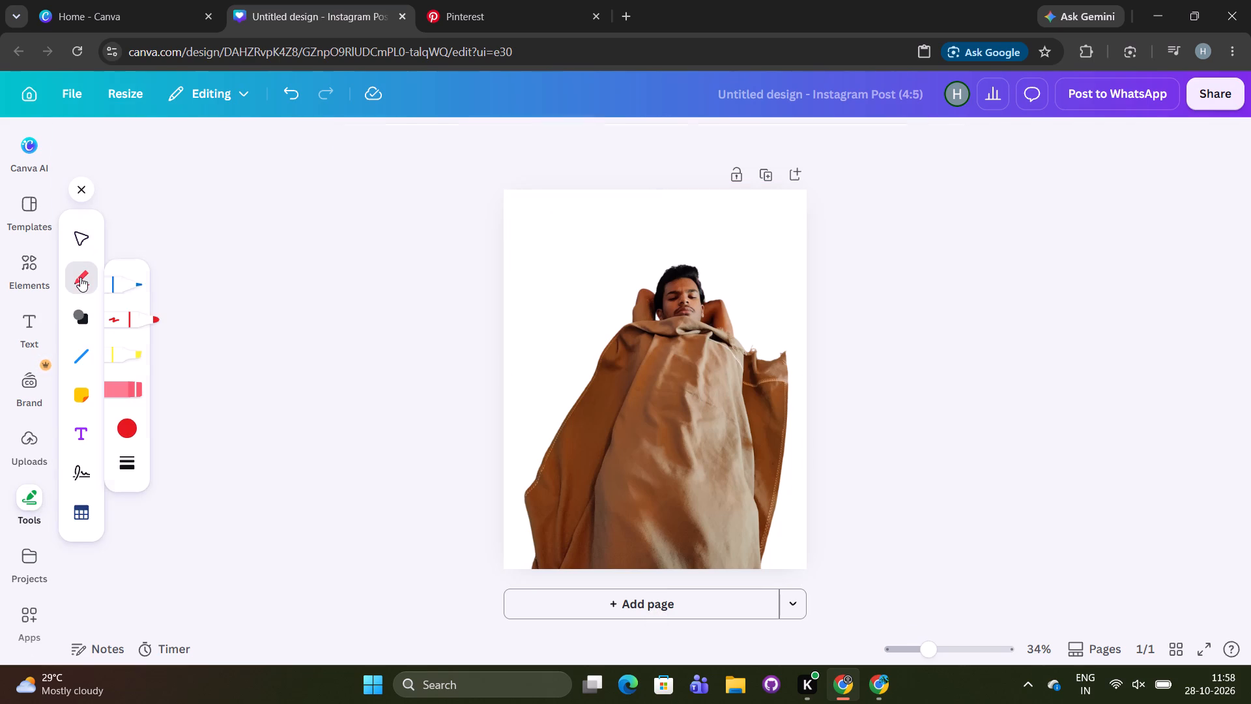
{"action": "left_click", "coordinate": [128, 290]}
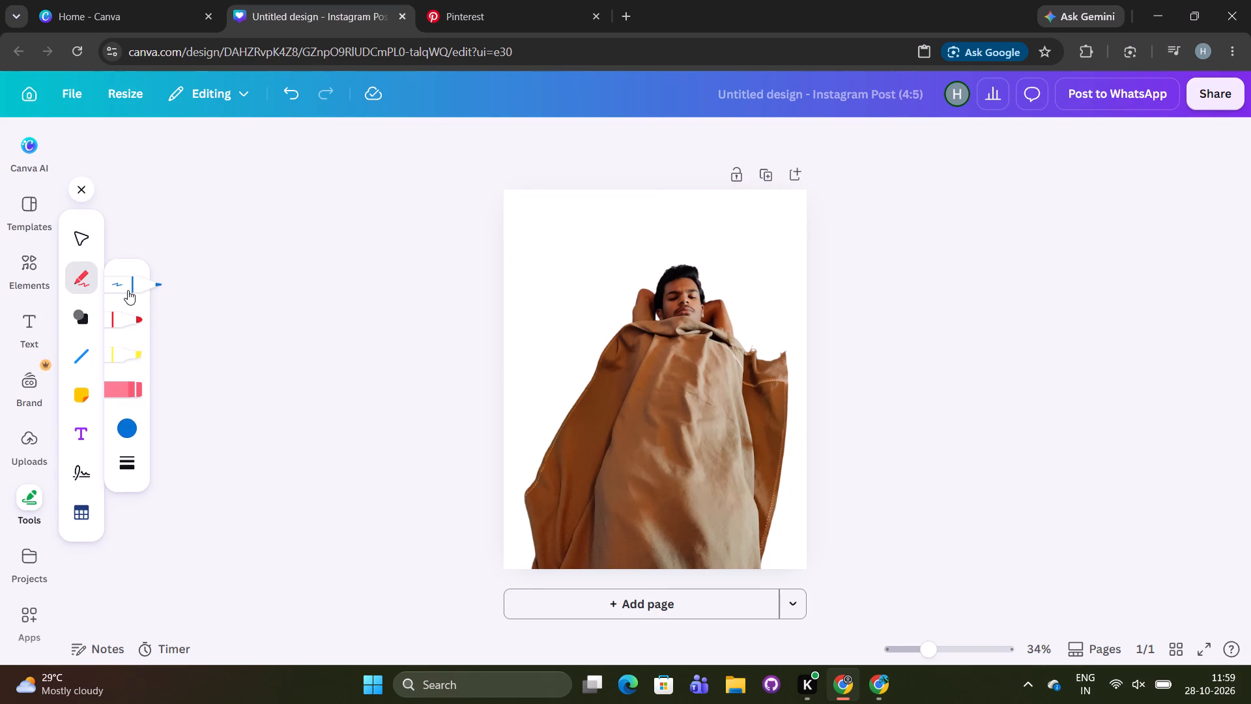
Search Pinterest for "good night cap", look through the results and open the pin of the grey striped nightcap with a pompom.
{"action": "left_click", "coordinate": [507, 0]}
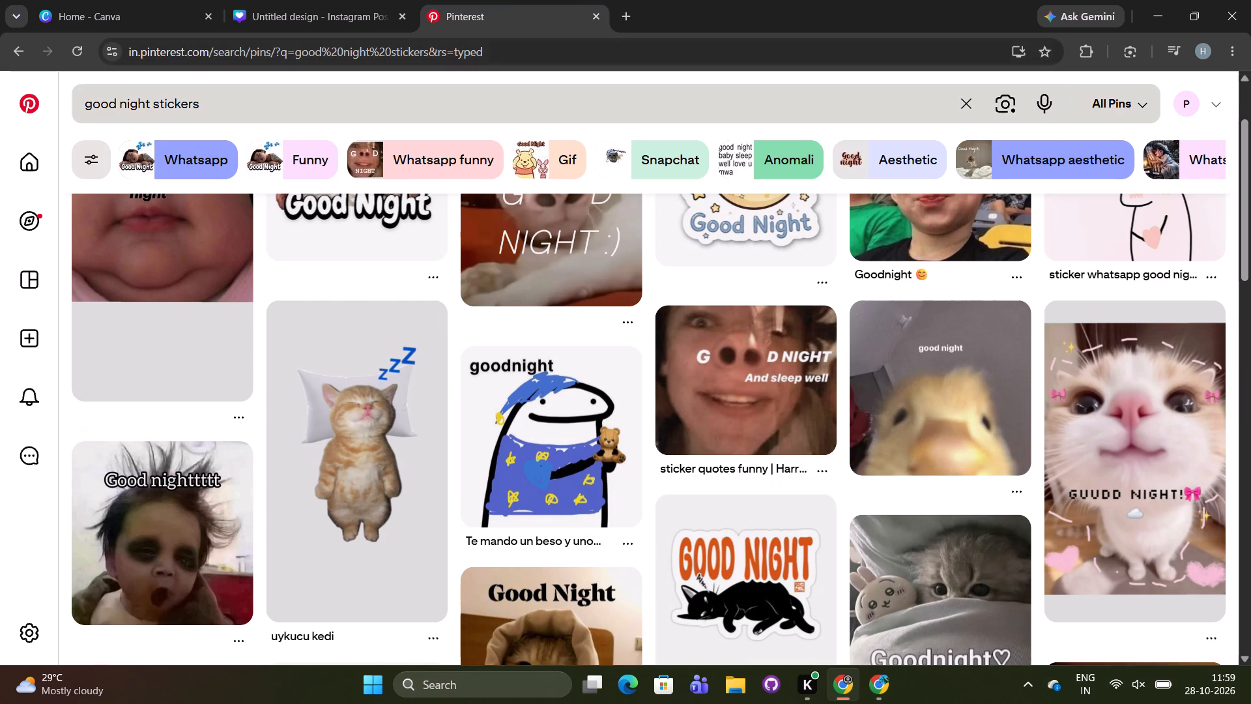
{"action": "left_click", "coordinate": [474, 105]}
{"action": "key", "text": "BackSpace"}
{"action": "key", "text": "BackSpace"}
{"action": "key", "text": "BackSpace"}
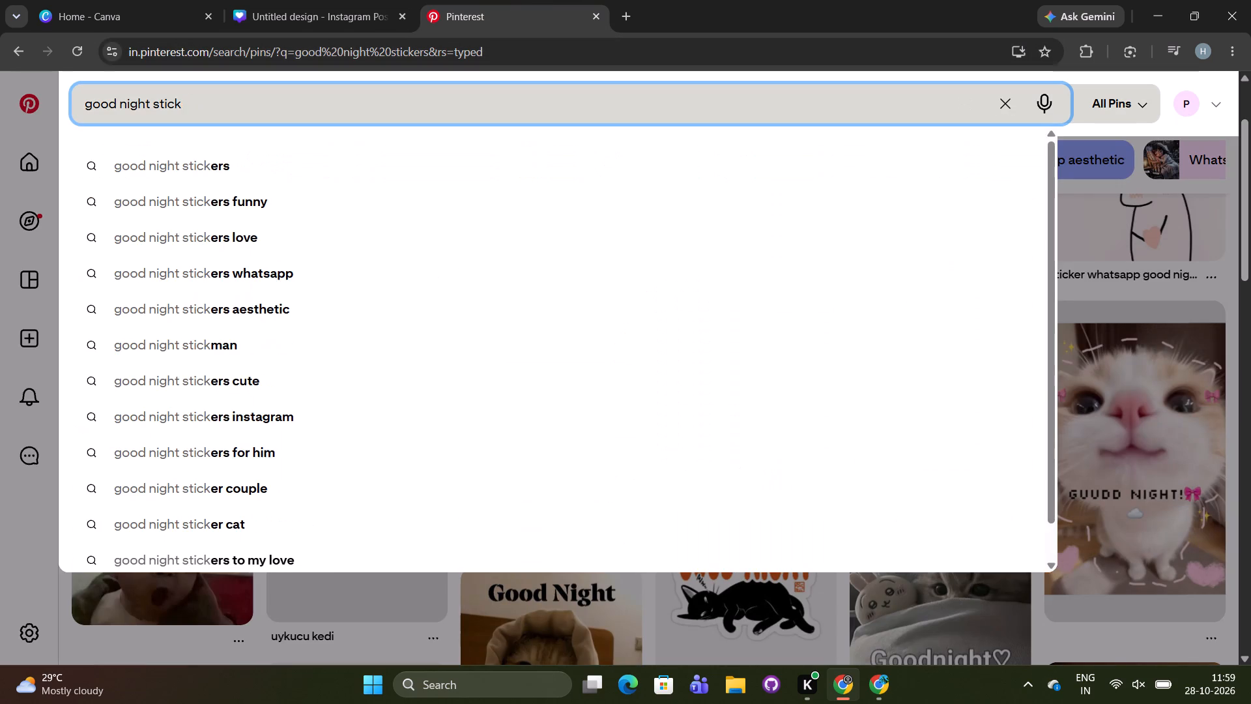
{"action": "key", "text": "BackSpace"}
{"action": "key", "text": "BackSpace"}
{"action": "key", "text": "BackSpace"}
{"action": "key", "text": "BackSpace"}
{"action": "key", "text": "BackSpace"}
{"action": "type", "text": "cap"}
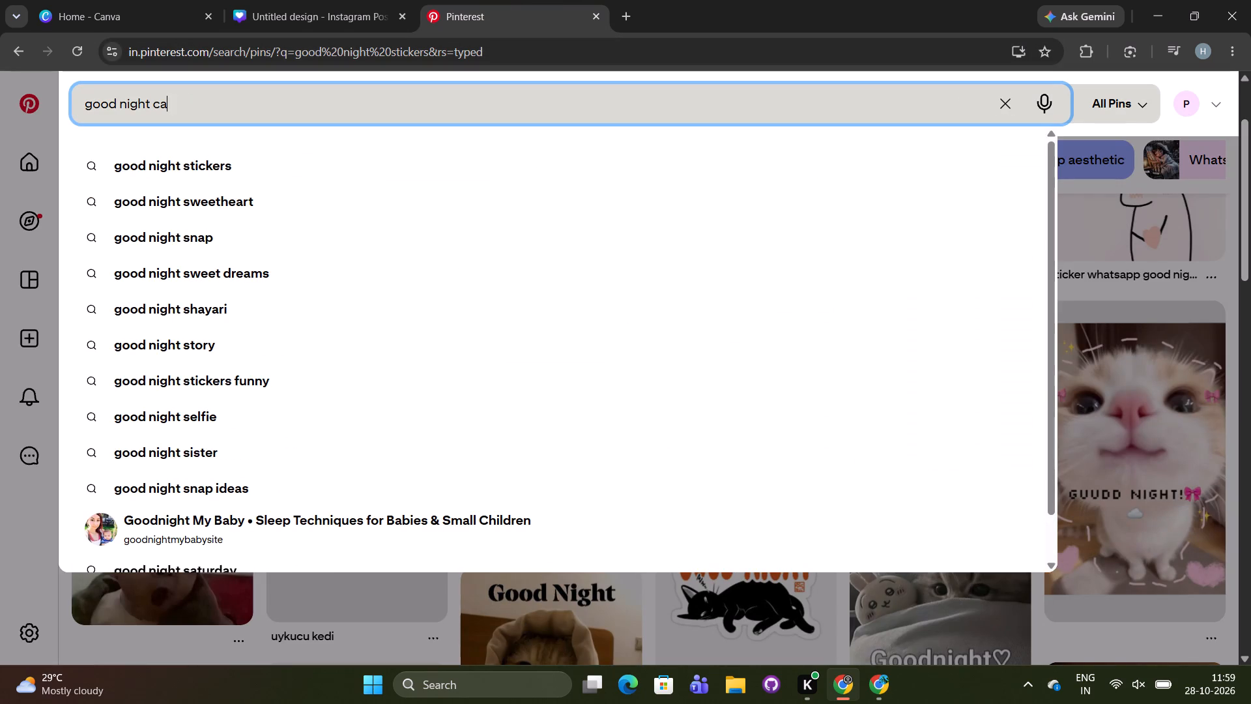
{"action": "key", "text": "space"}
{"action": "key", "text": "Return"}
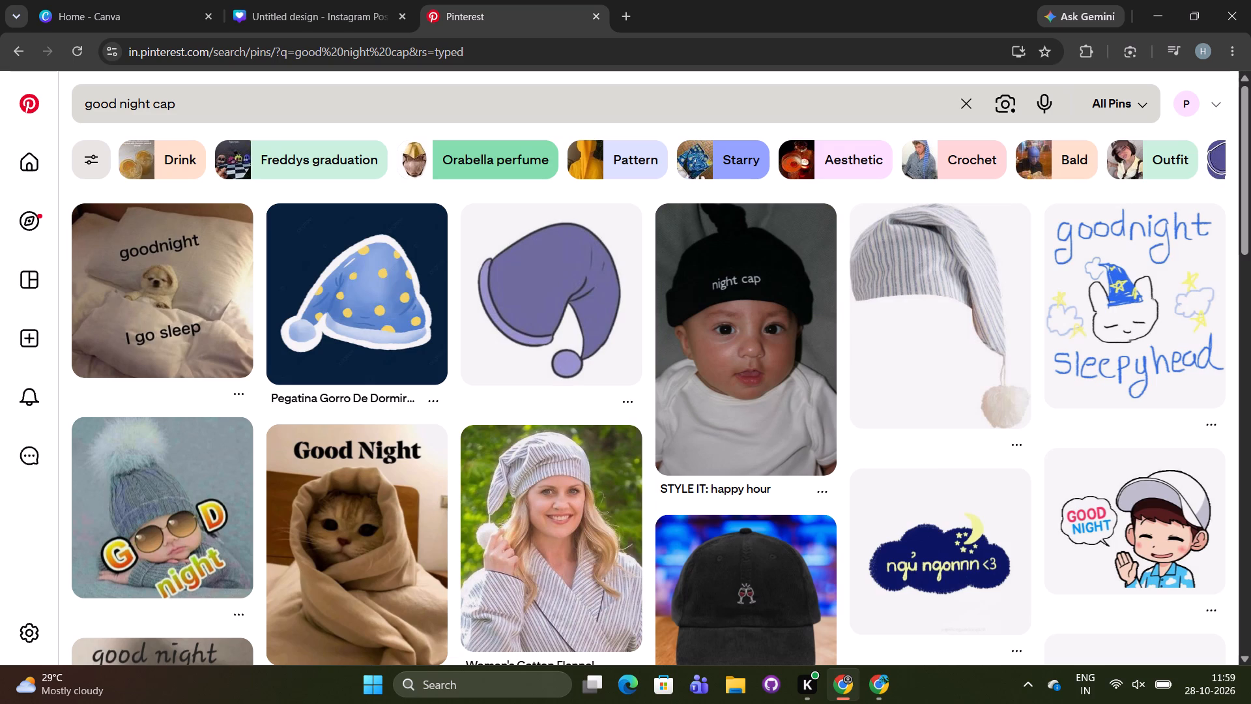
{"action": "scroll", "coordinate": [801, 441], "scroll_direction": "down", "scroll_amount": 5}
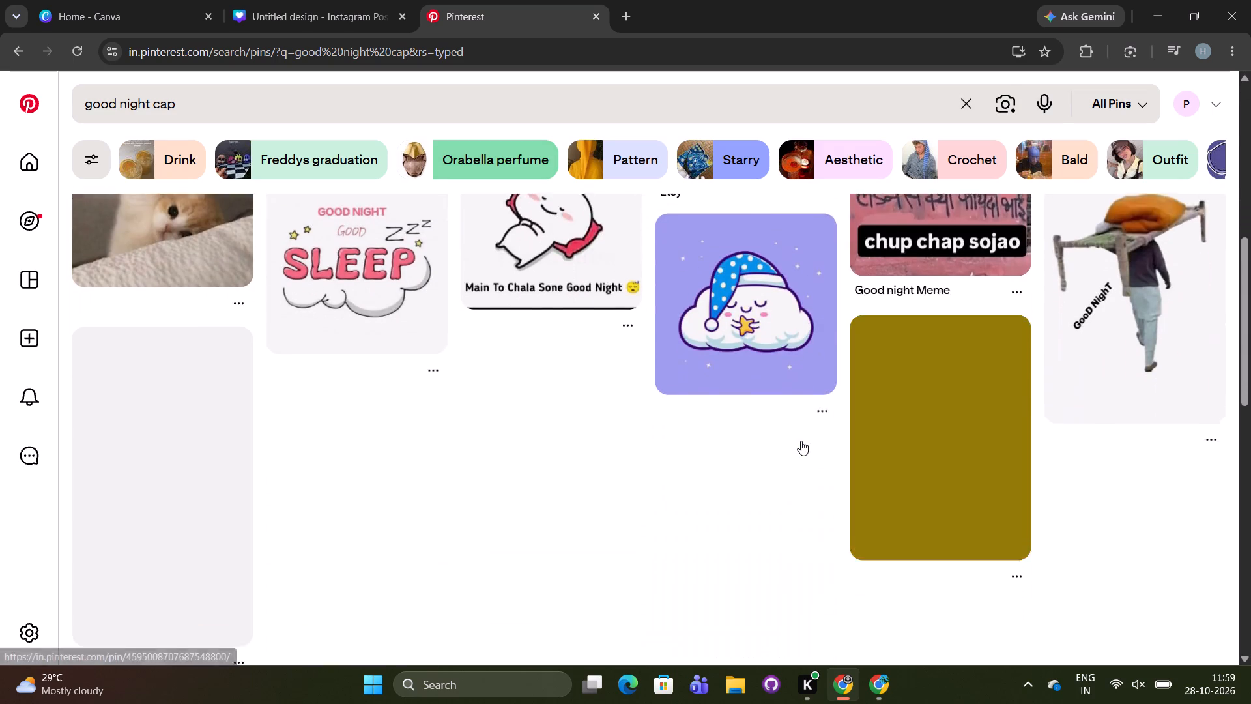
{"action": "scroll", "coordinate": [801, 441], "scroll_direction": "up", "scroll_amount": 7}
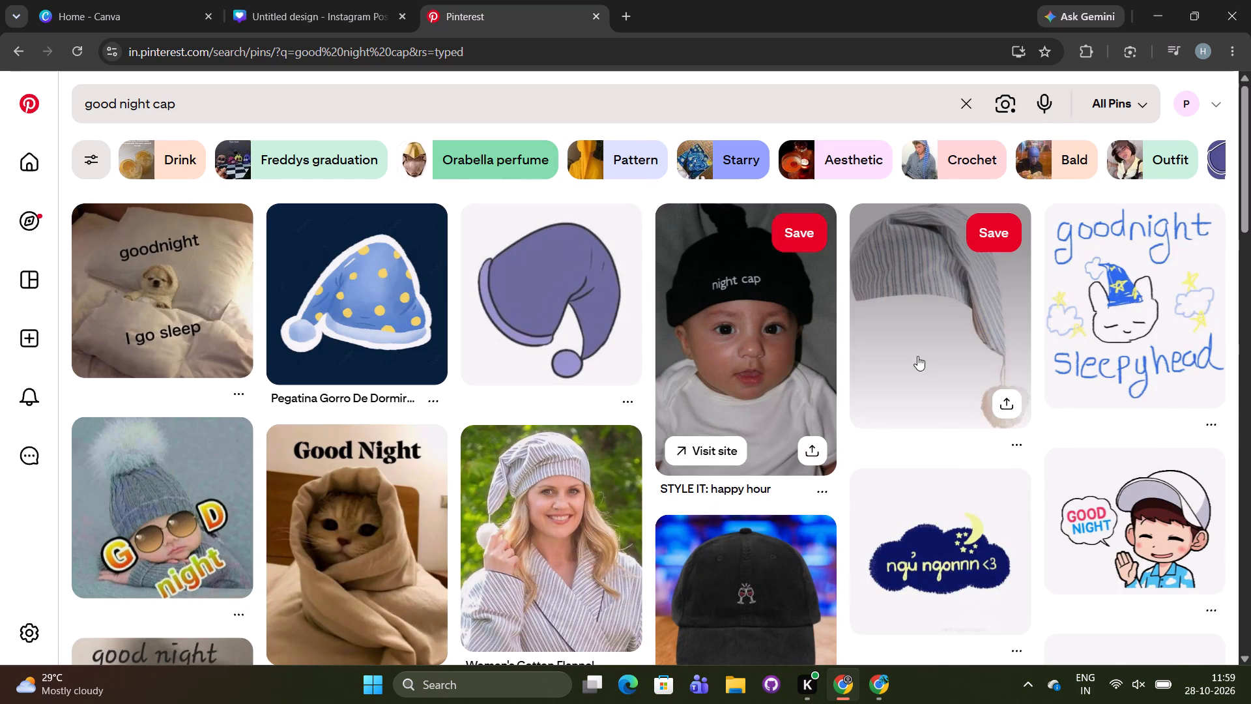
{"action": "left_click", "coordinate": [925, 353]}
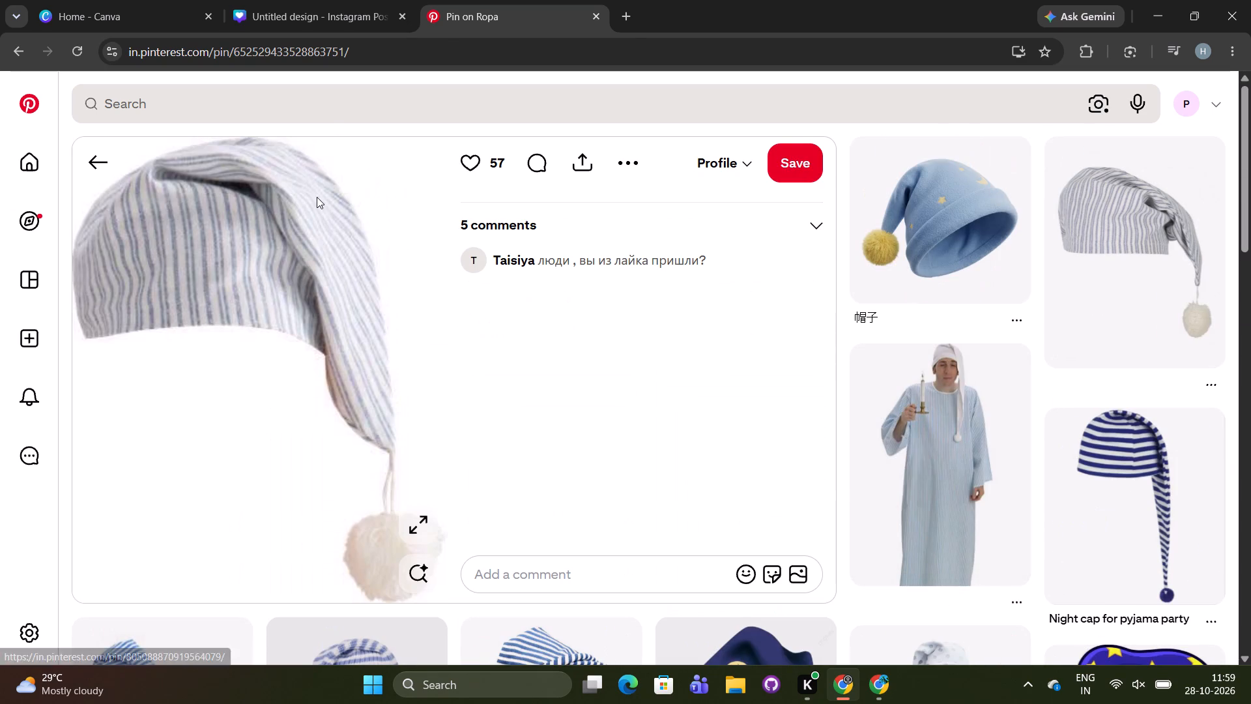
Browse the nightcap pins from the search results and copy the image of the teal dotted nightcap with a yellow brim.
{"action": "left_click", "coordinate": [94, 162]}
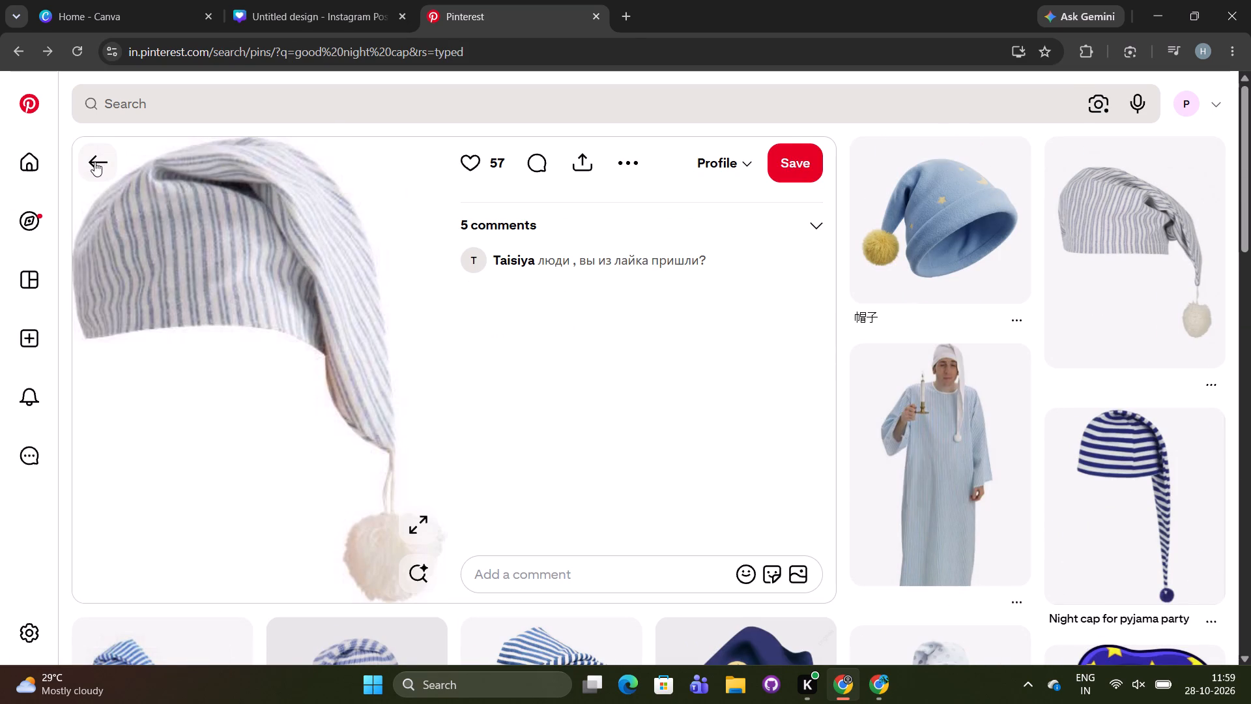
{"action": "left_click", "coordinate": [400, 307]}
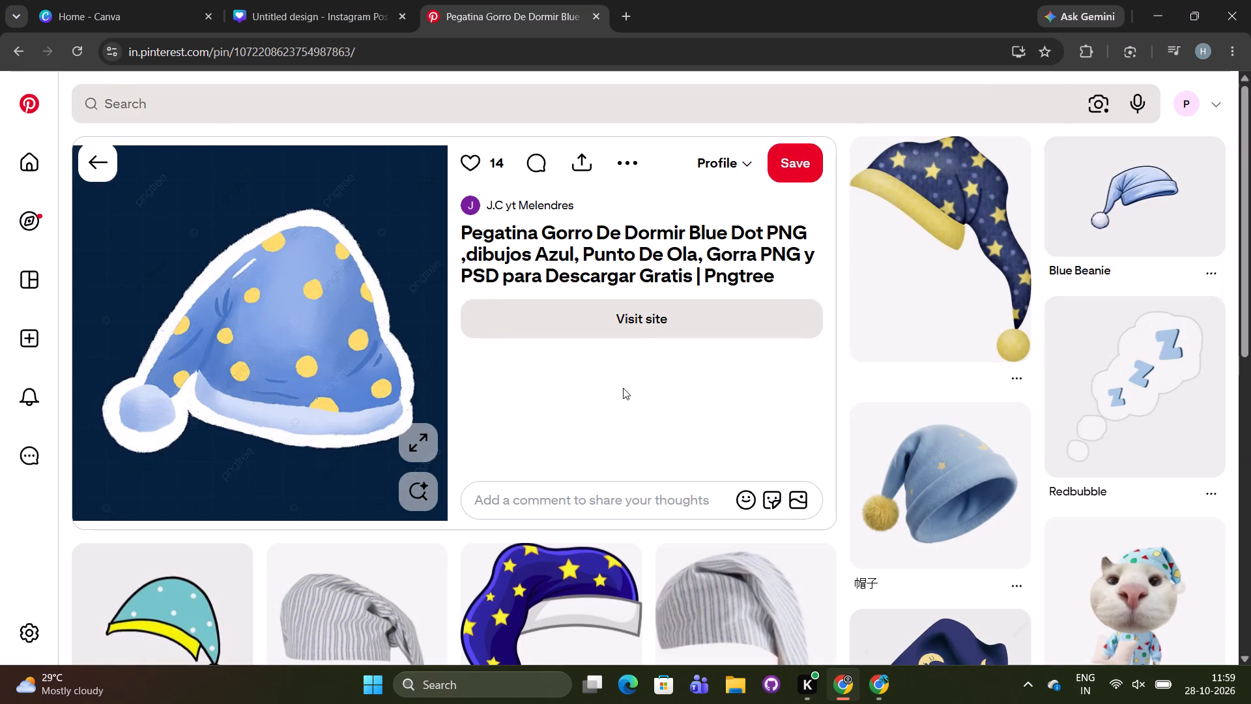
{"action": "scroll", "coordinate": [623, 388], "scroll_direction": "down", "scroll_amount": 1}
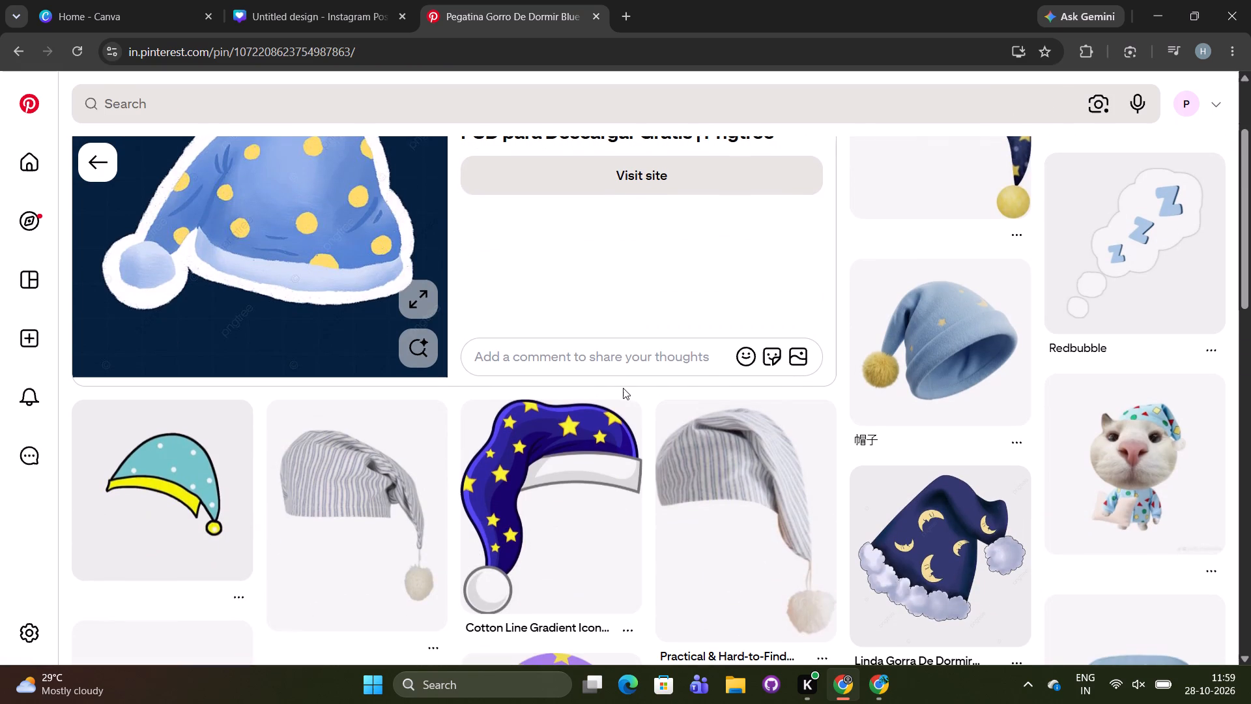
{"action": "left_click", "coordinate": [152, 468]}
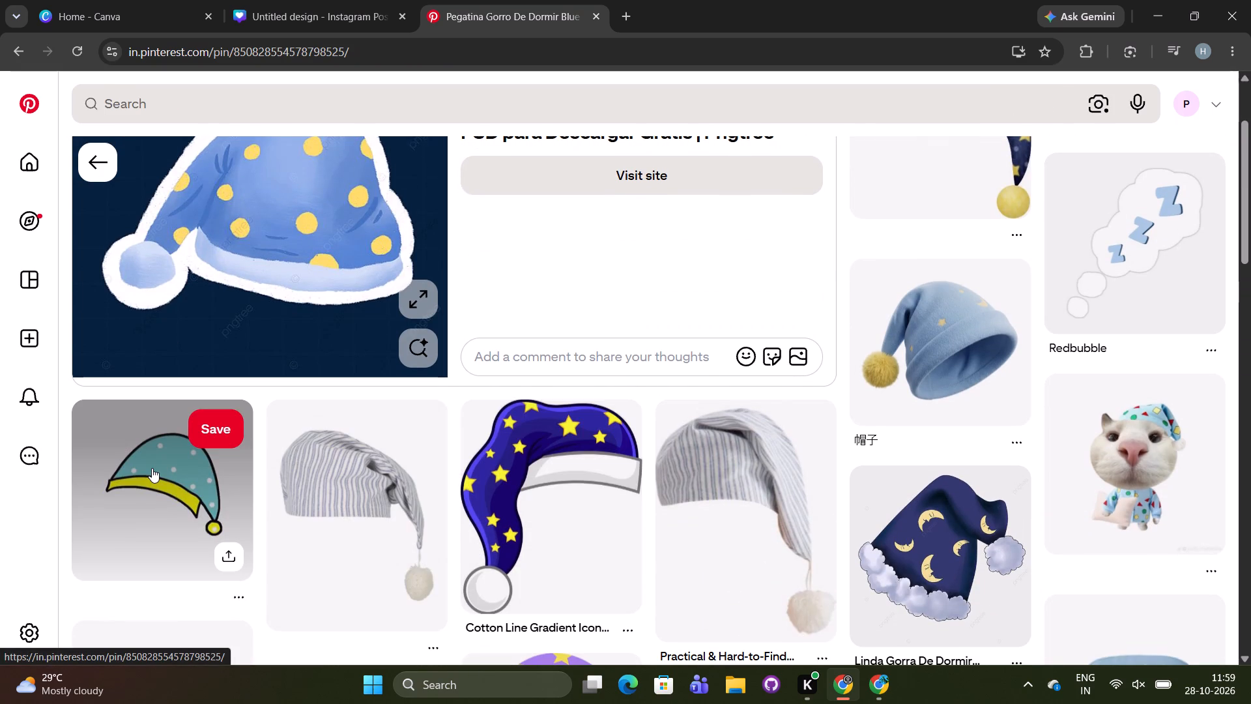
{"action": "right_click", "coordinate": [290, 375]}
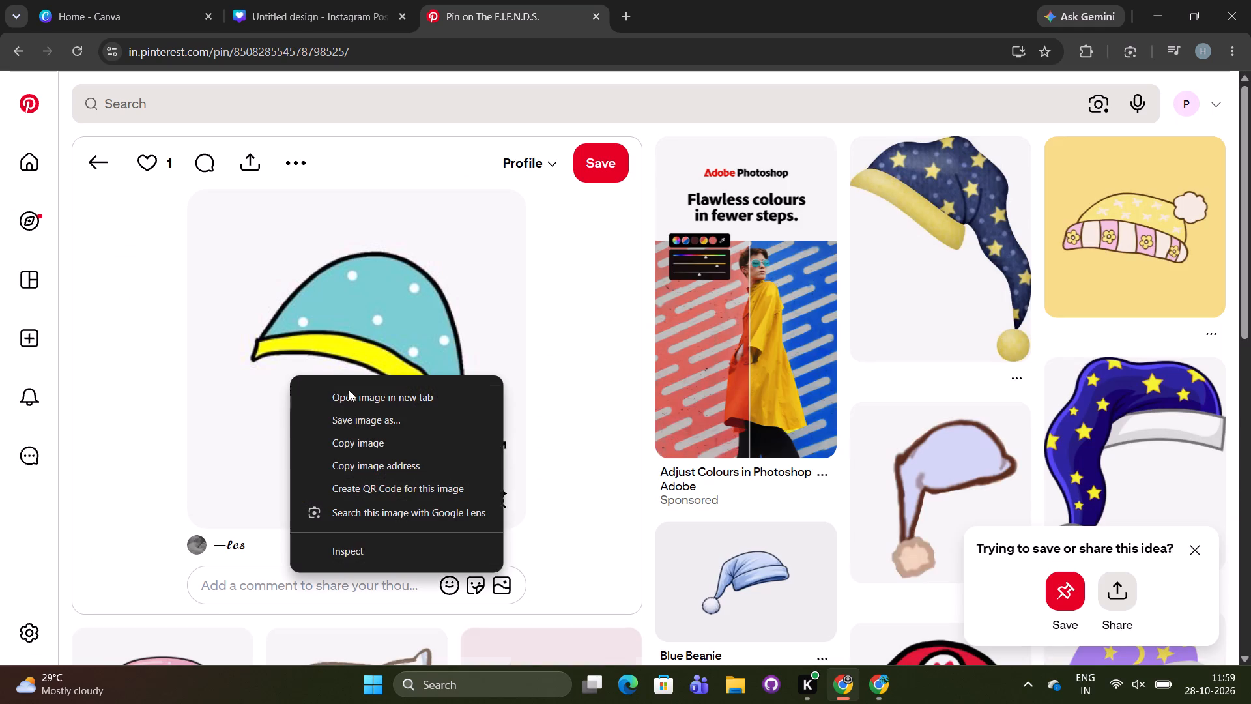
{"action": "left_click", "coordinate": [413, 448]}
Switch to the Canva design, paste the copied nightcap image and move it up beside the man's head.
{"action": "left_click", "coordinate": [356, 0]}
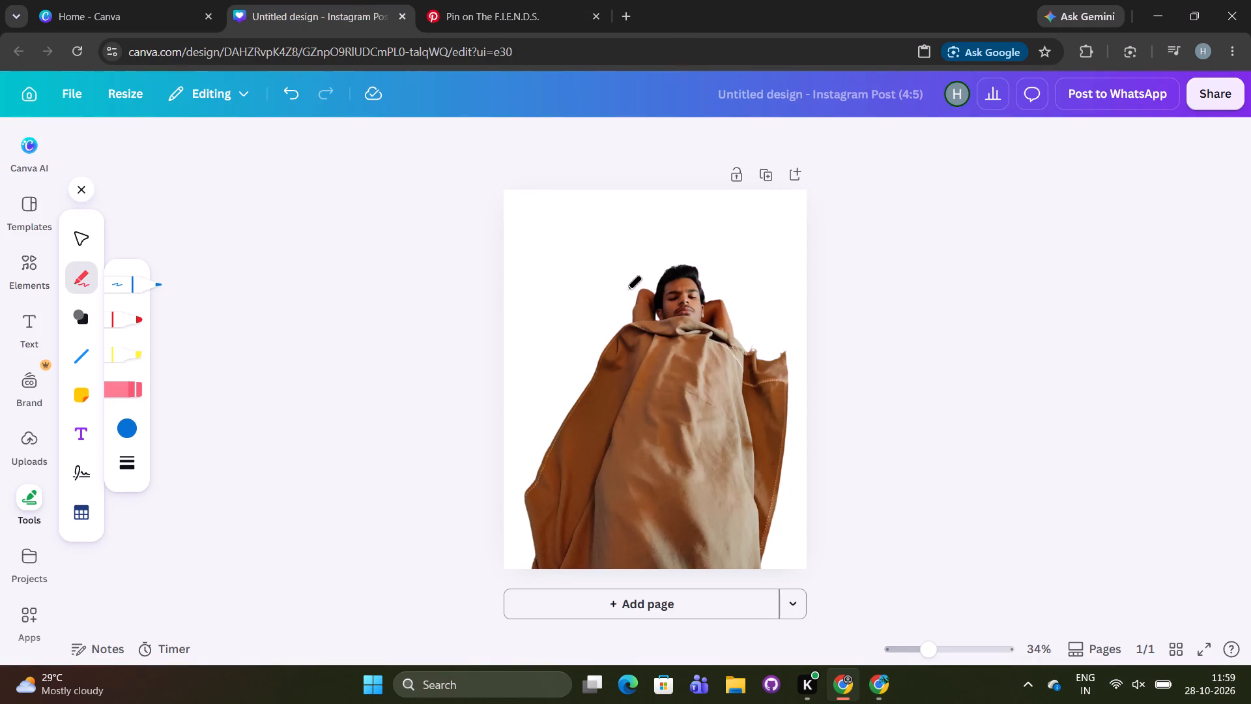
{"action": "left_click", "coordinate": [85, 194]}
{"action": "left_click", "coordinate": [543, 251]}
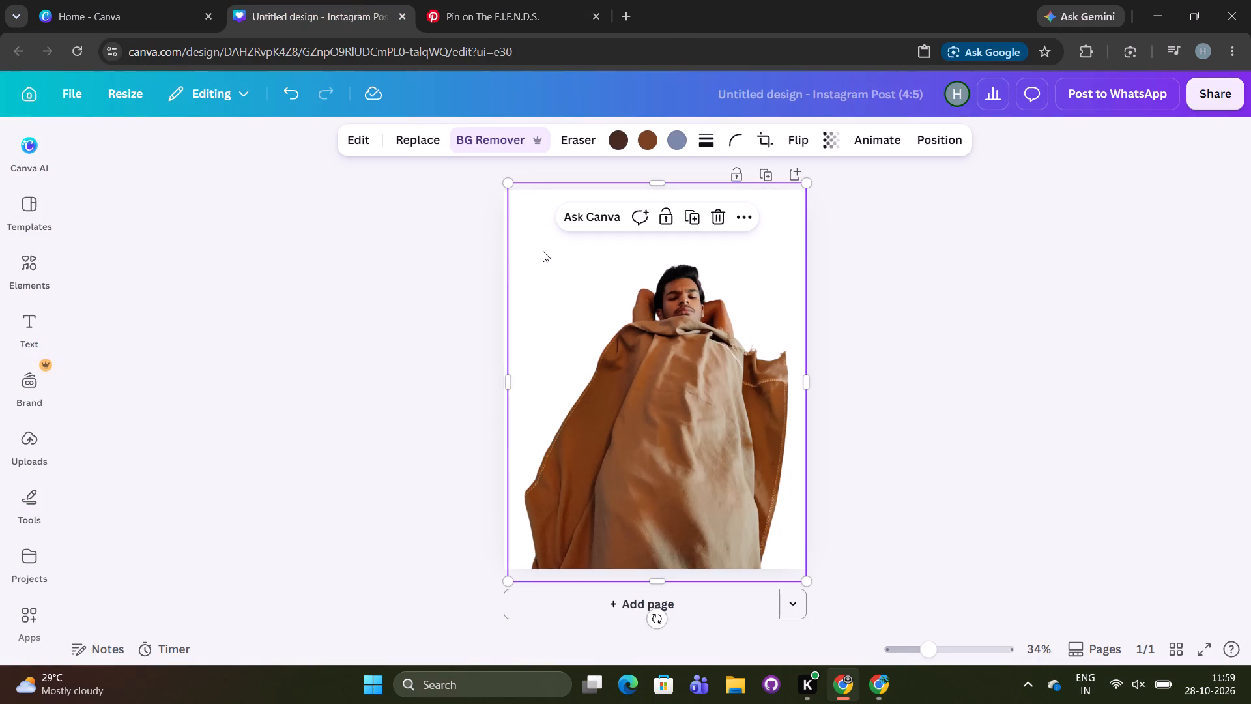
{"action": "left_click", "coordinate": [553, 263]}
{"action": "right_click", "coordinate": [597, 282]}
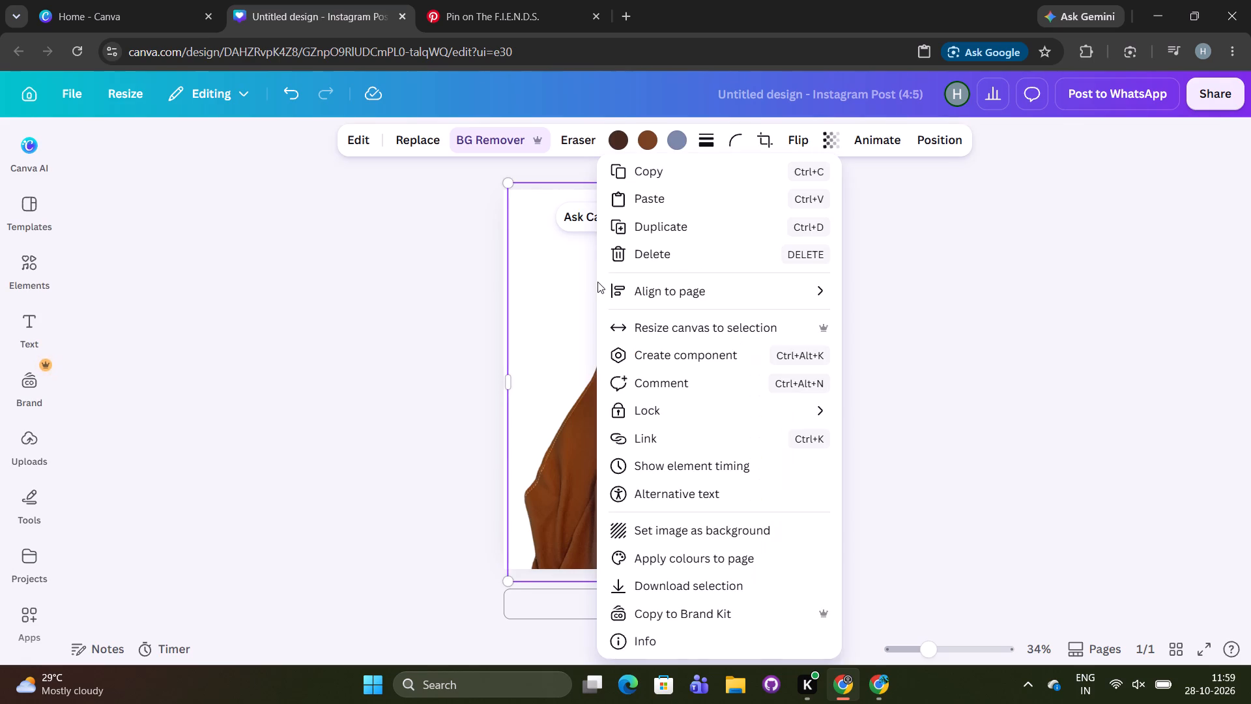
{"action": "left_click", "coordinate": [699, 199]}
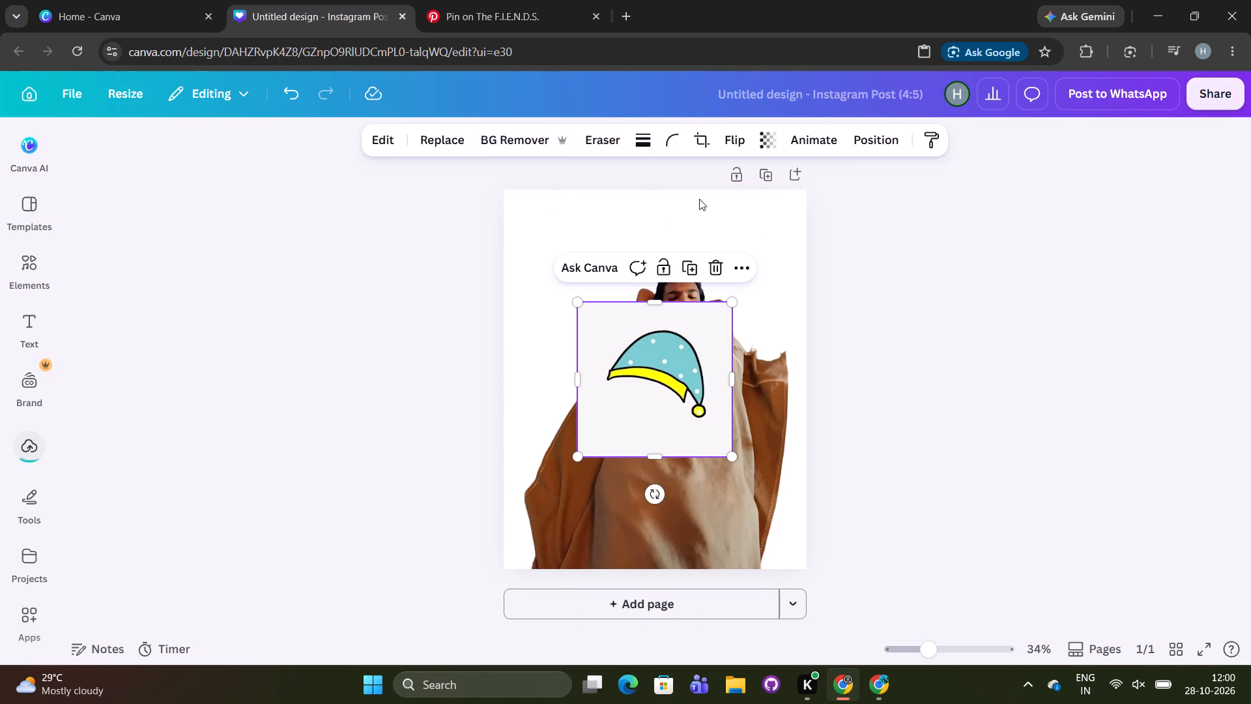
{"action": "left_click_drag", "start_coordinate": [667, 380], "coordinate": [633, 330]}
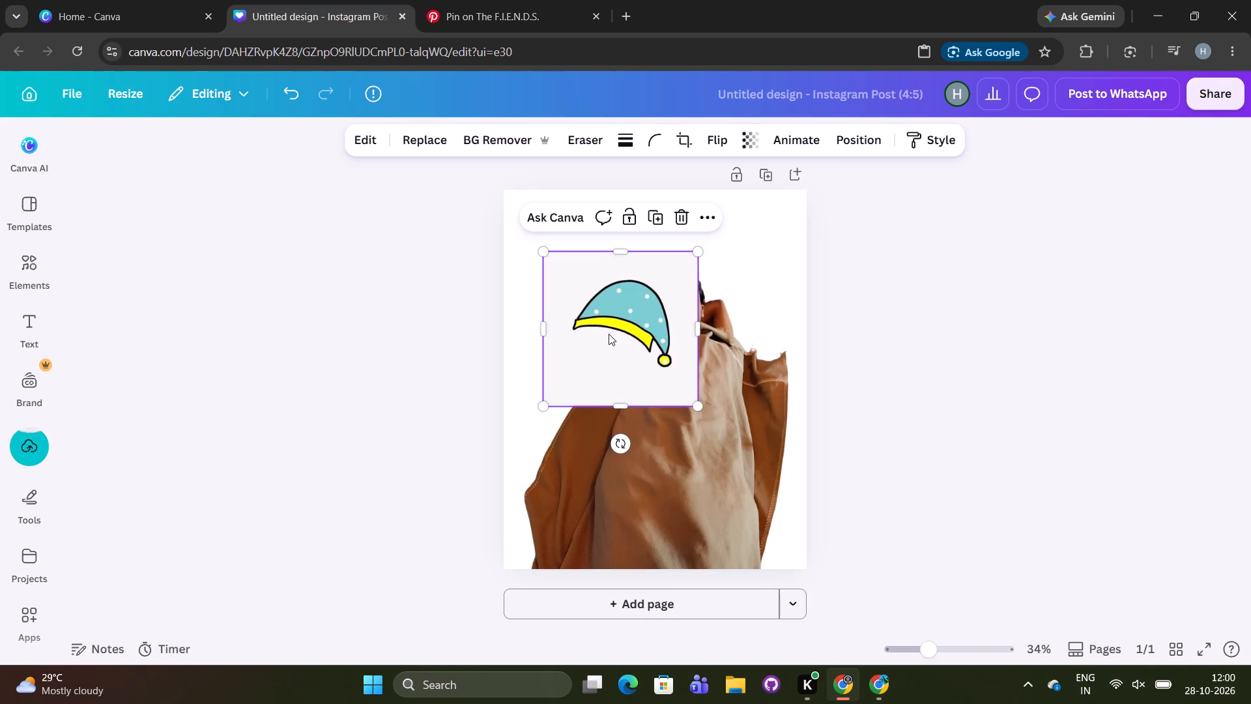
Remove the background from the pasted nightcap image with BG Remover.
{"action": "left_click", "coordinate": [606, 334]}
{"action": "left_click", "coordinate": [606, 334]}
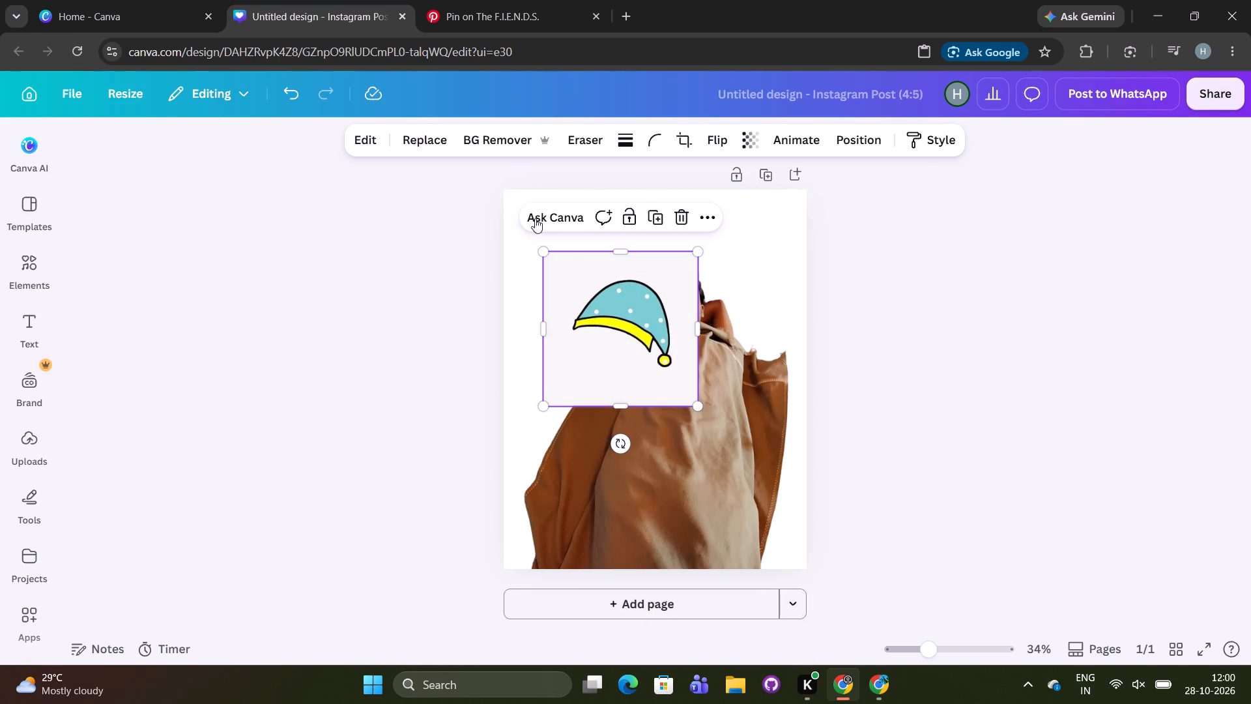
{"action": "left_click", "coordinate": [504, 139]}
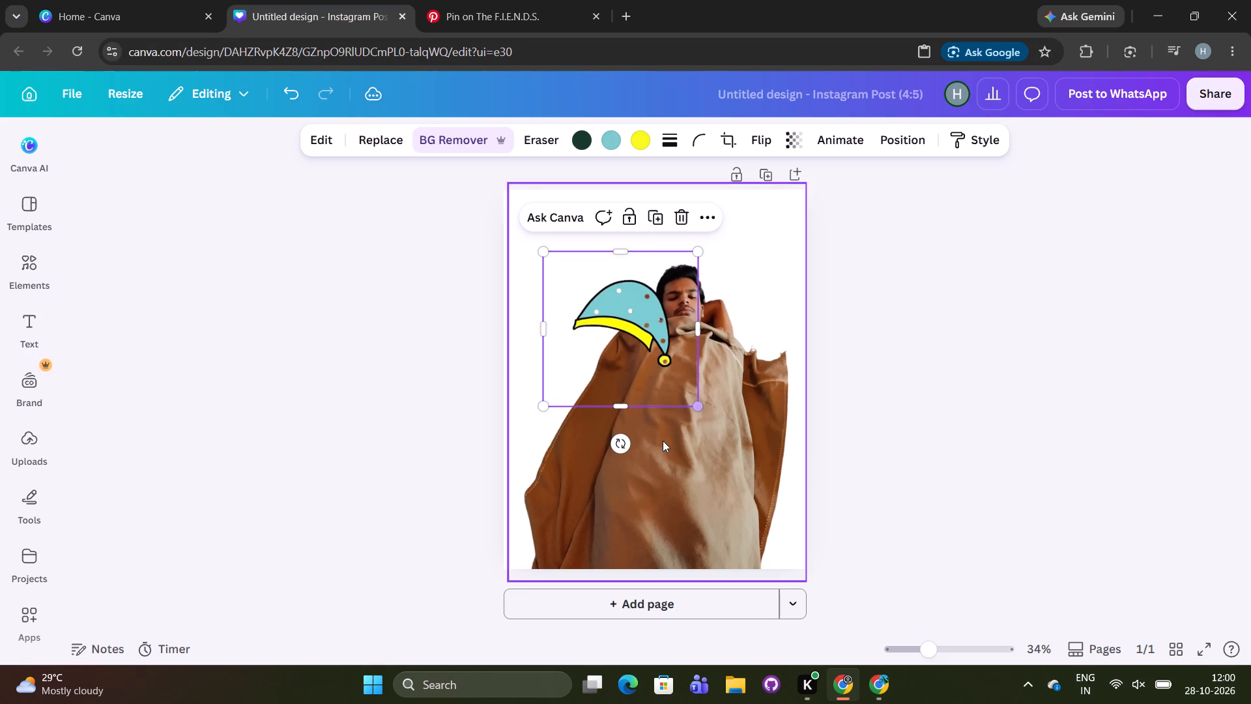
Tilt the blue dotted nightcap slightly counterclockwise, shrink it to head size and place it on top of the man's head.
{"action": "left_click_drag", "start_coordinate": [622, 444], "coordinate": [652, 407]}
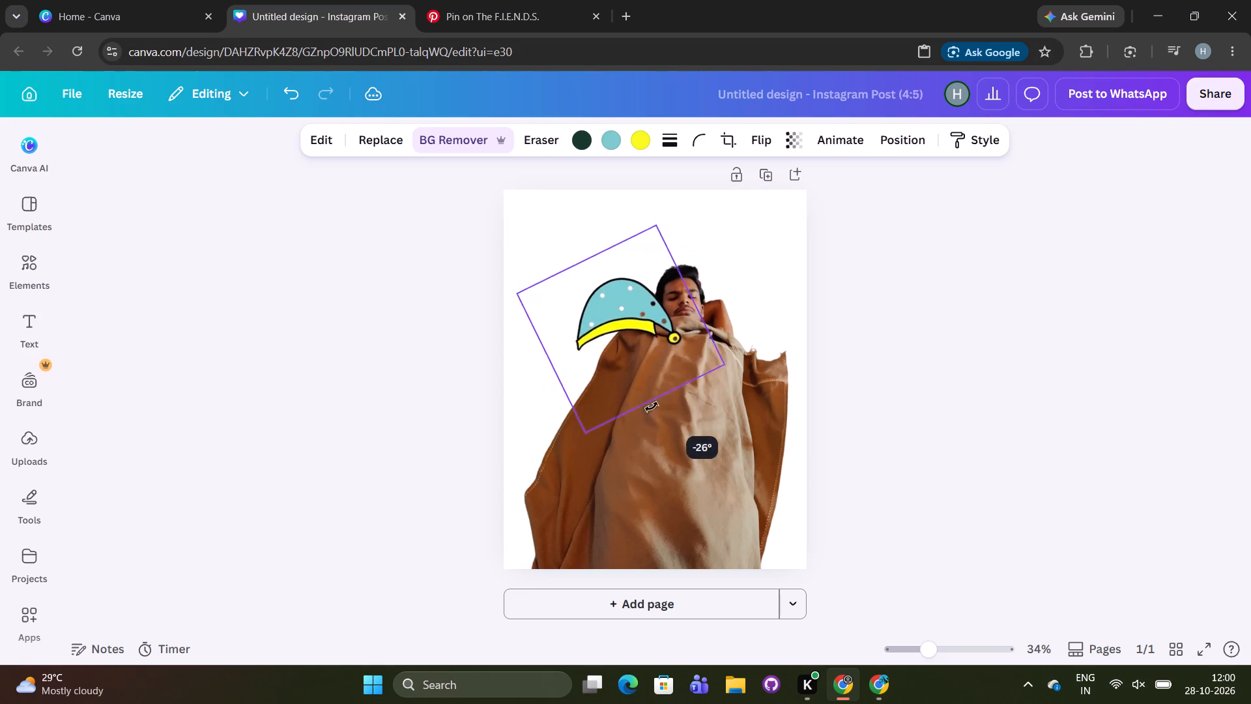
{"action": "left_click_drag", "start_coordinate": [652, 407], "coordinate": [631, 400]}
{"action": "left_click_drag", "start_coordinate": [560, 417], "coordinate": [653, 355]}
{"action": "left_click_drag", "start_coordinate": [667, 257], "coordinate": [704, 241]}
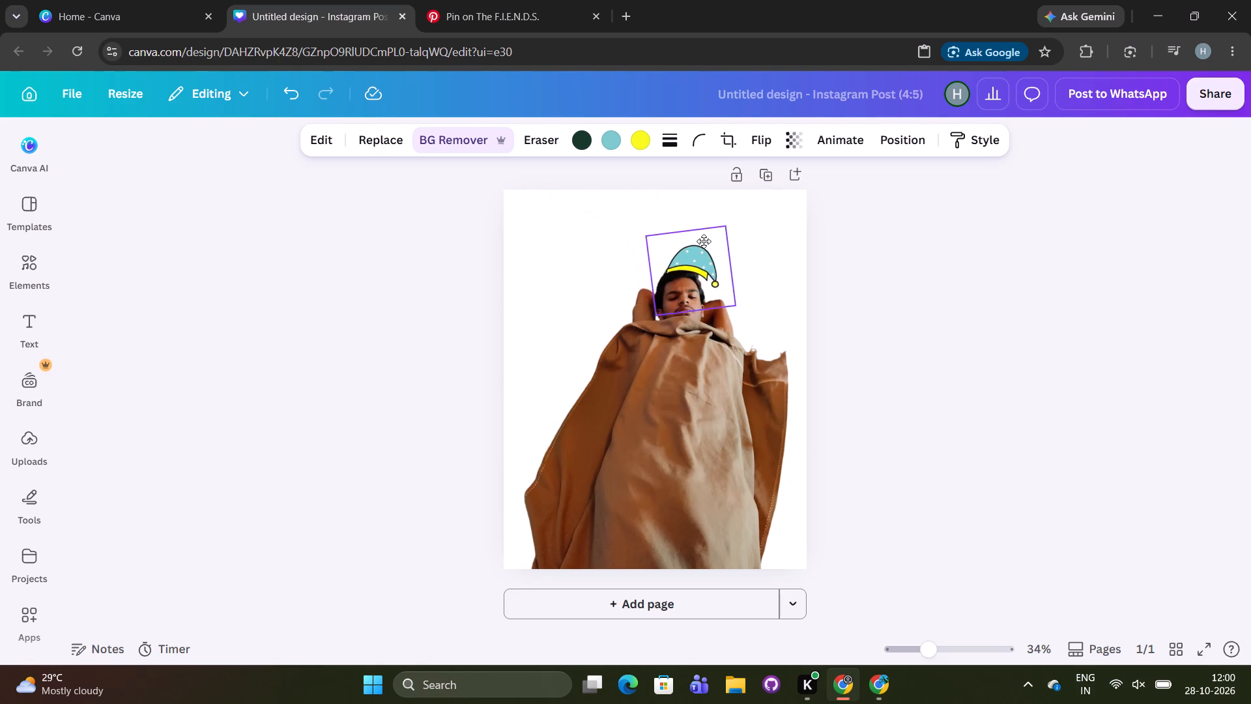
{"action": "left_click_drag", "start_coordinate": [704, 241], "coordinate": [694, 242]}
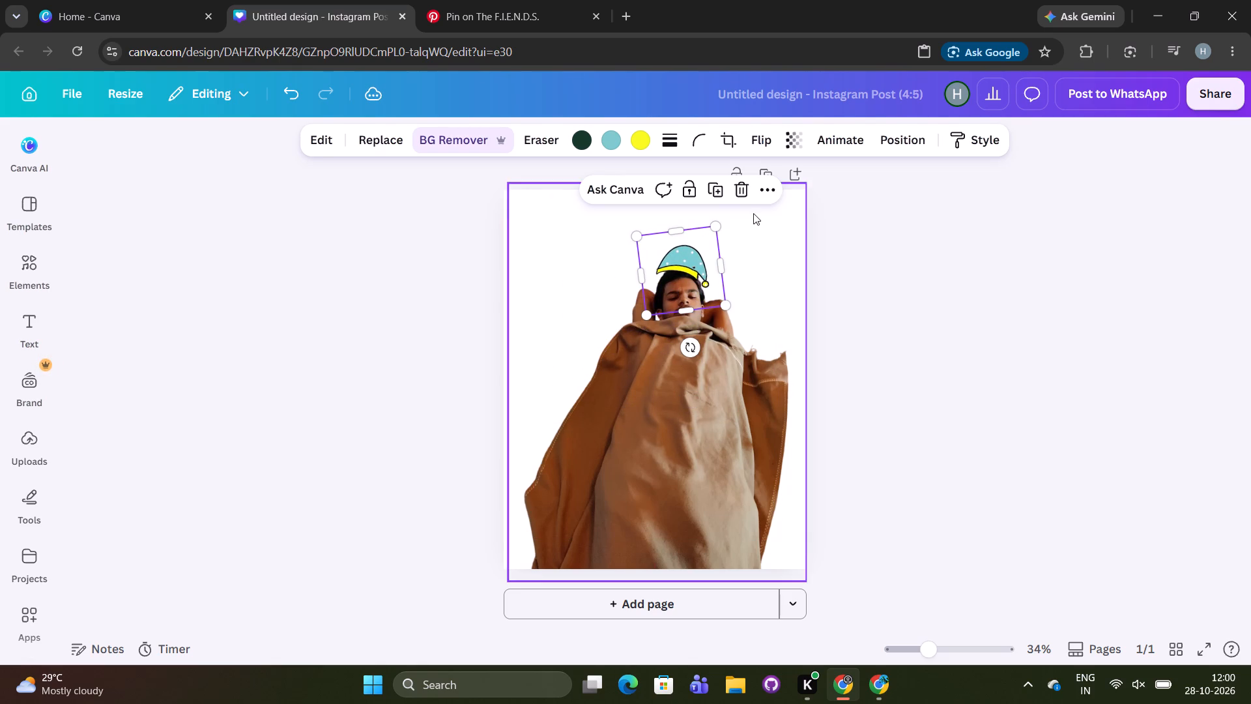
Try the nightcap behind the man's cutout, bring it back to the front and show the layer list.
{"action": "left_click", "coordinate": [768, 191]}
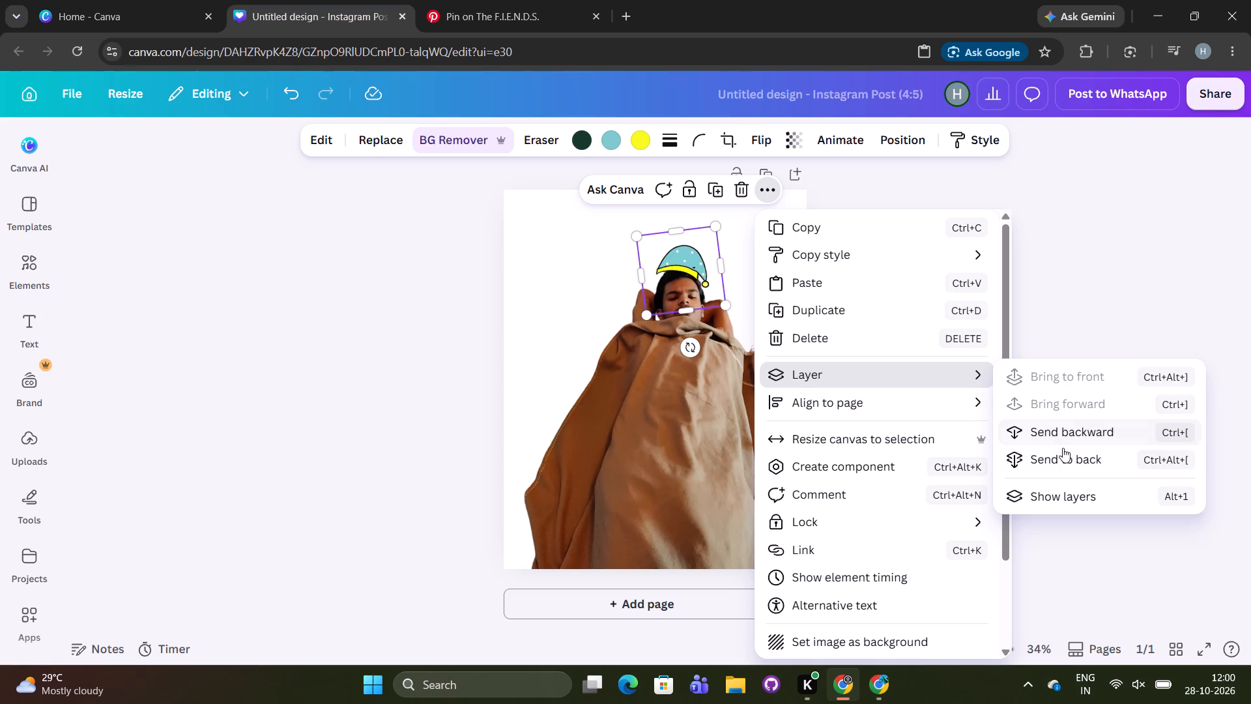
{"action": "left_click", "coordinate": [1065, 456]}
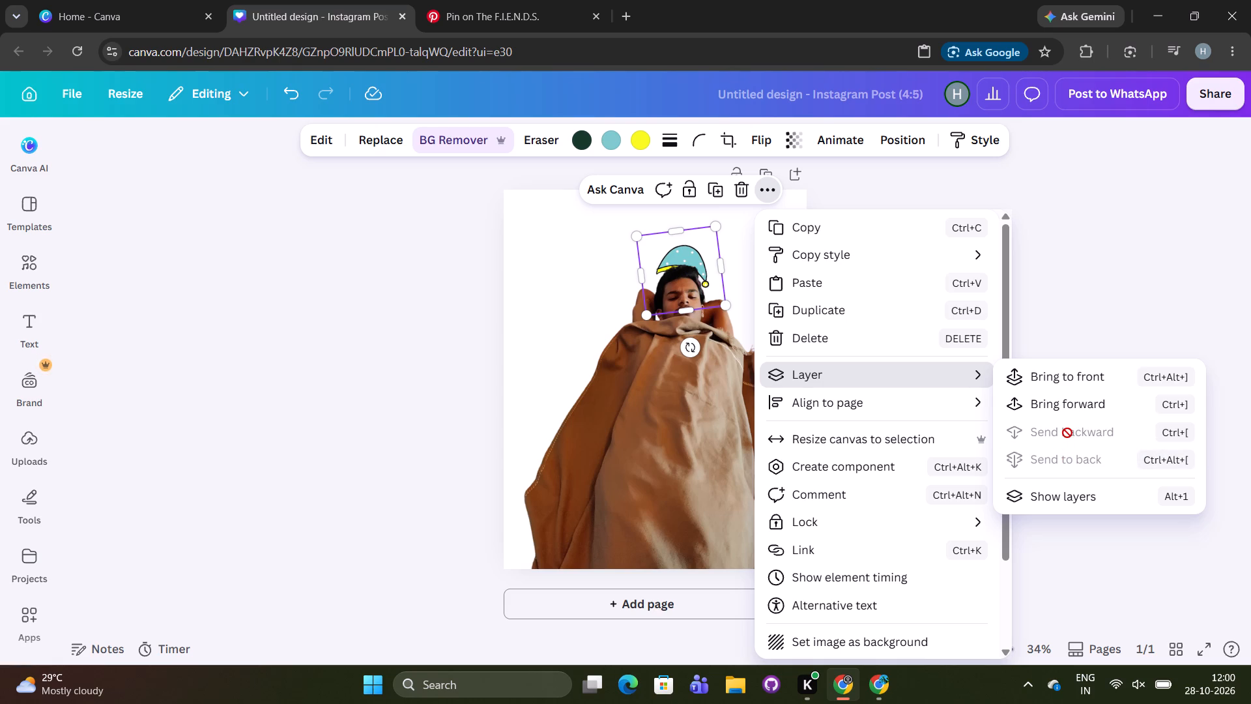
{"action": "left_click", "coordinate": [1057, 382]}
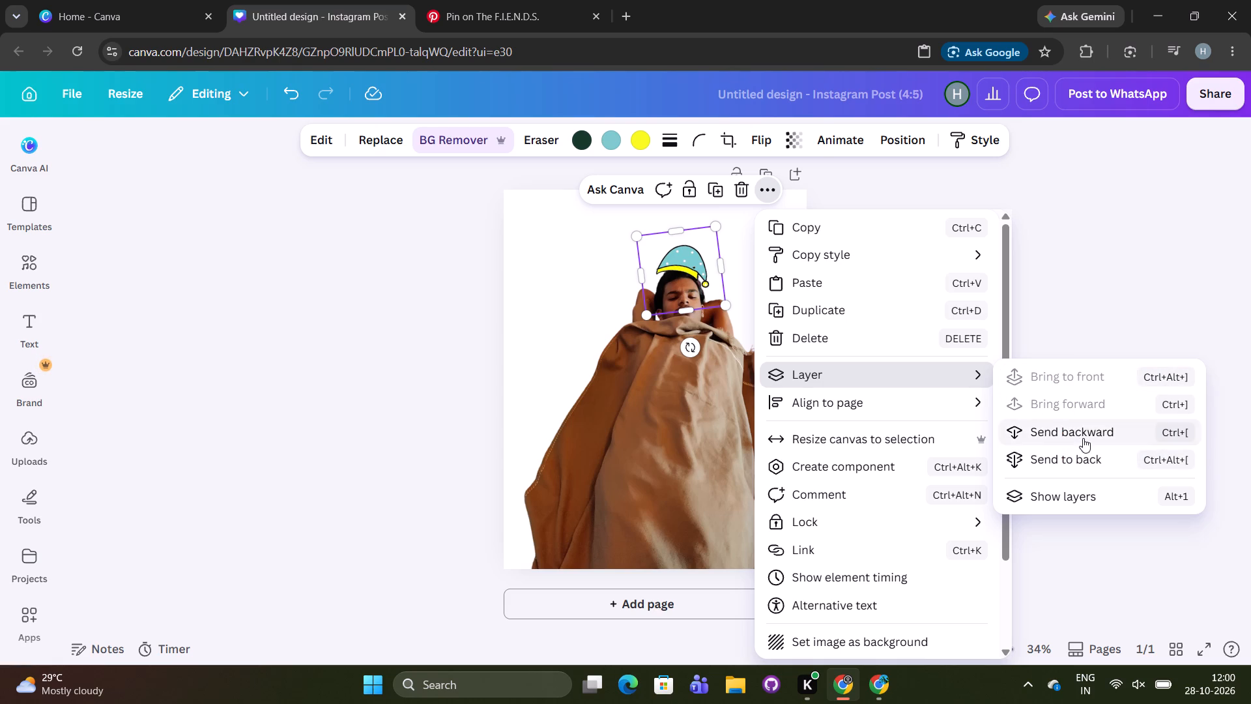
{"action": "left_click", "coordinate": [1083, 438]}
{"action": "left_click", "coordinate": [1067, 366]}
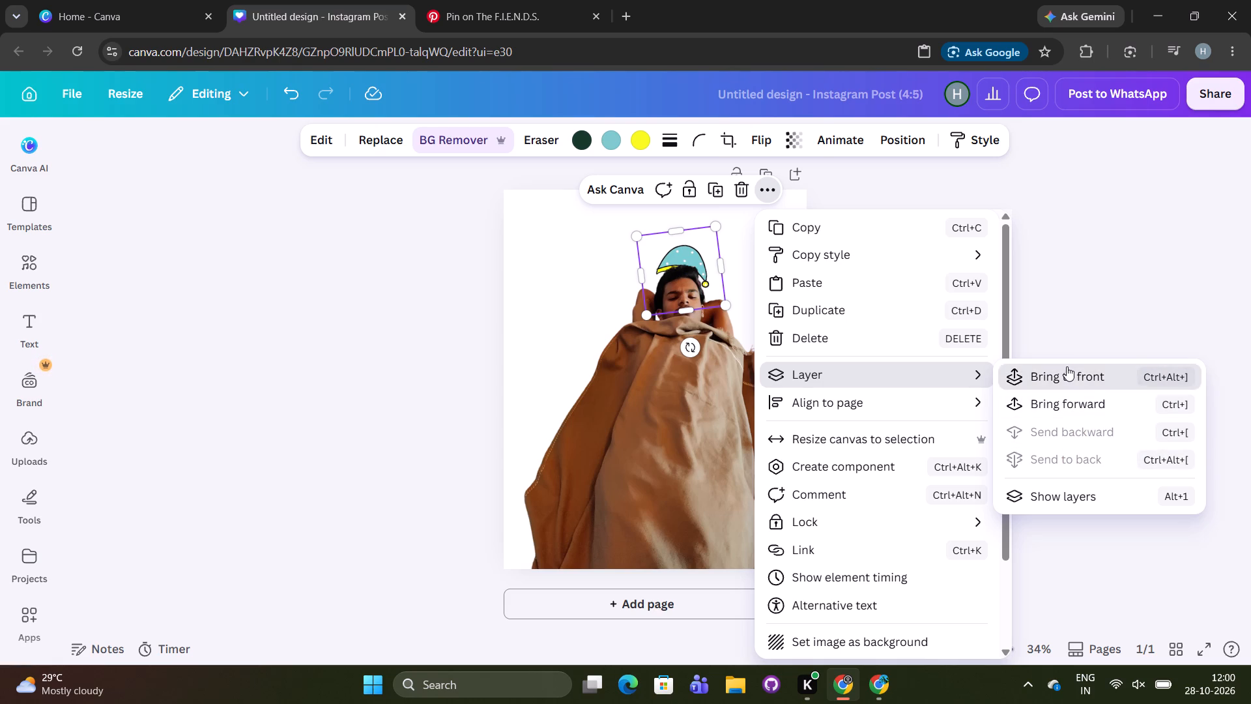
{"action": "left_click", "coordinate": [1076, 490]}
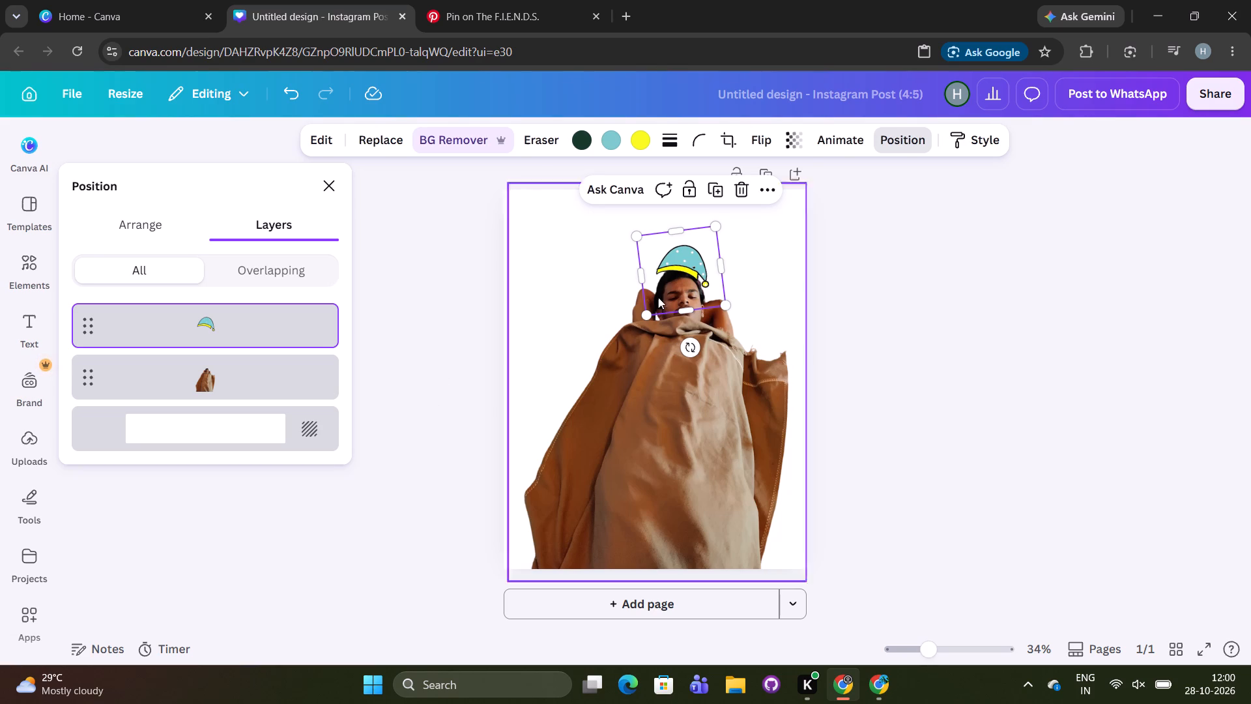
Enlarge the nightcap slightly to about 300 by 300.
{"action": "left_click_drag", "start_coordinate": [725, 302], "coordinate": [731, 301]}
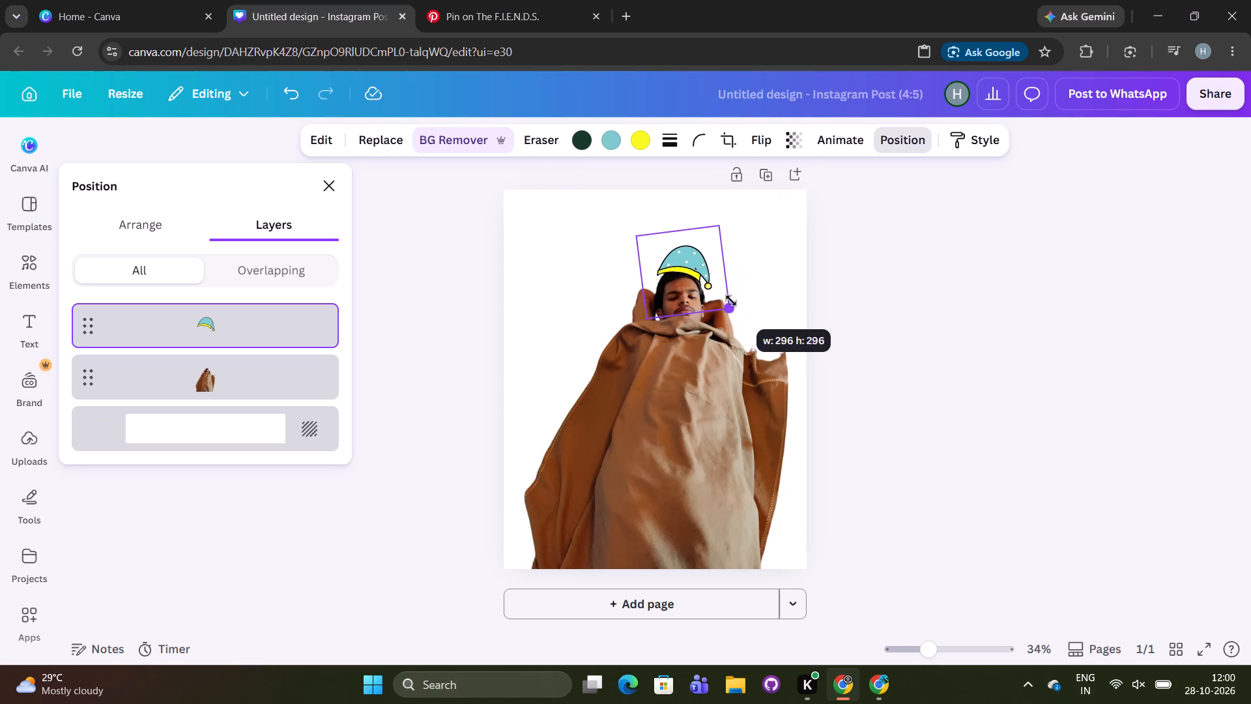
{"action": "left_click_drag", "start_coordinate": [731, 301], "coordinate": [735, 298]}
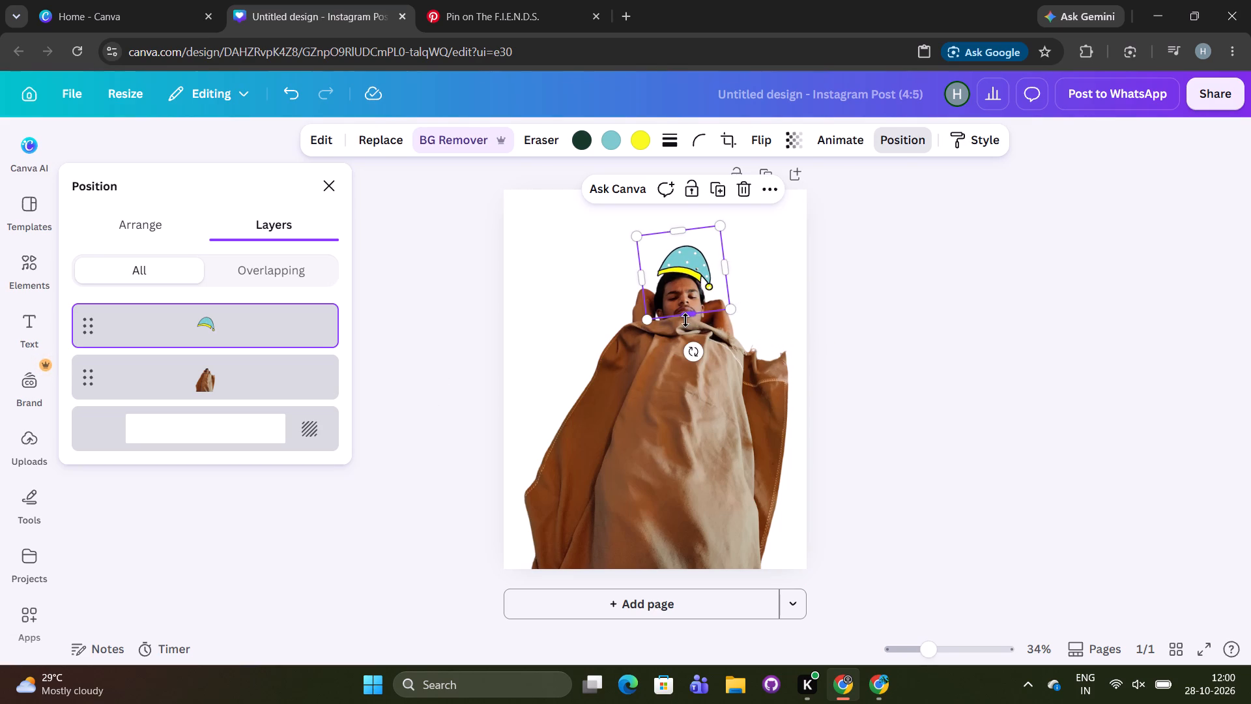
Move the man's cutout down the page so his whole head sits below the nightcap.
{"action": "scroll", "coordinate": [582, 394], "scroll_direction": "right", "scroll_amount": 1}
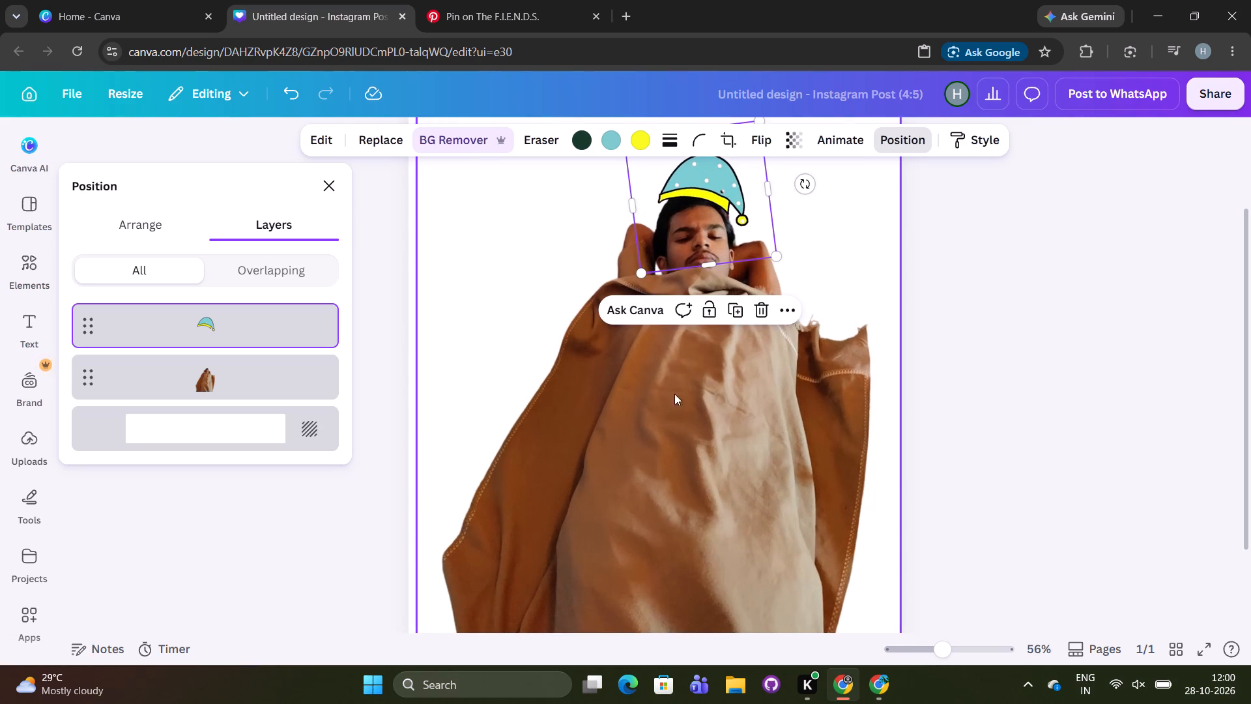
{"action": "left_click_drag", "start_coordinate": [704, 396], "coordinate": [704, 437]}
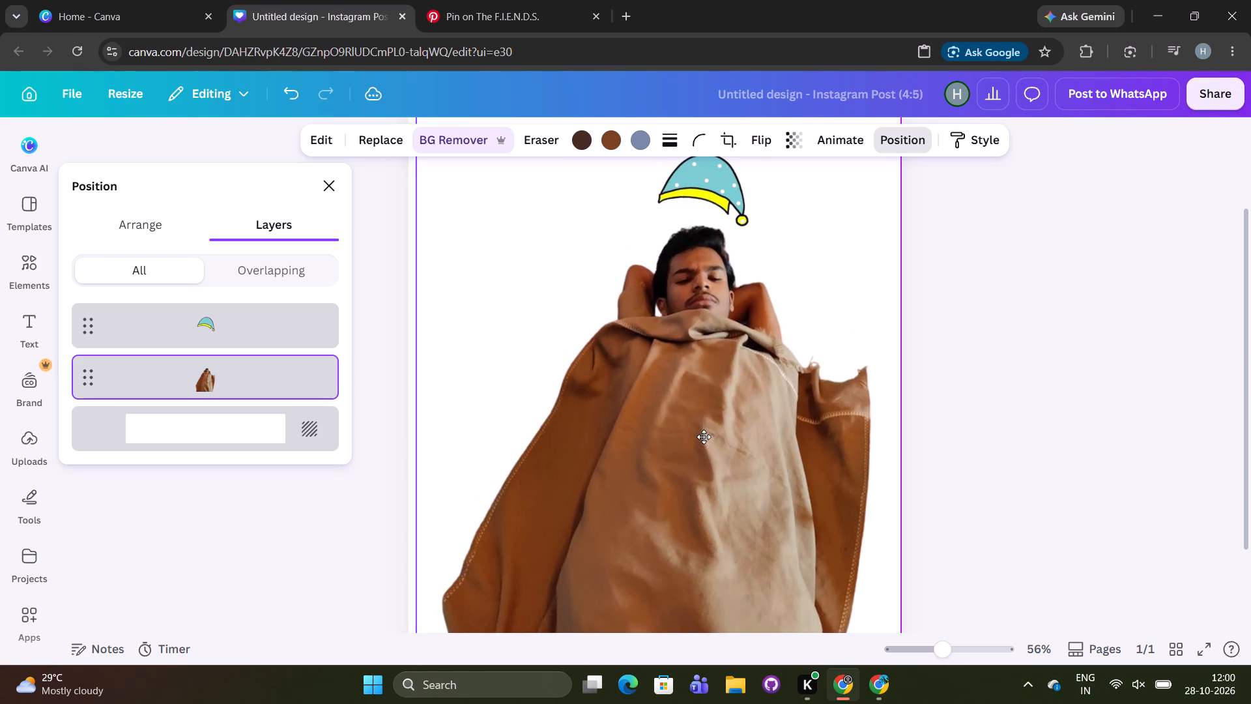
{"action": "left_click_drag", "start_coordinate": [704, 437], "coordinate": [699, 435]}
{"action": "left_click_drag", "start_coordinate": [907, 348], "coordinate": [917, 382]}
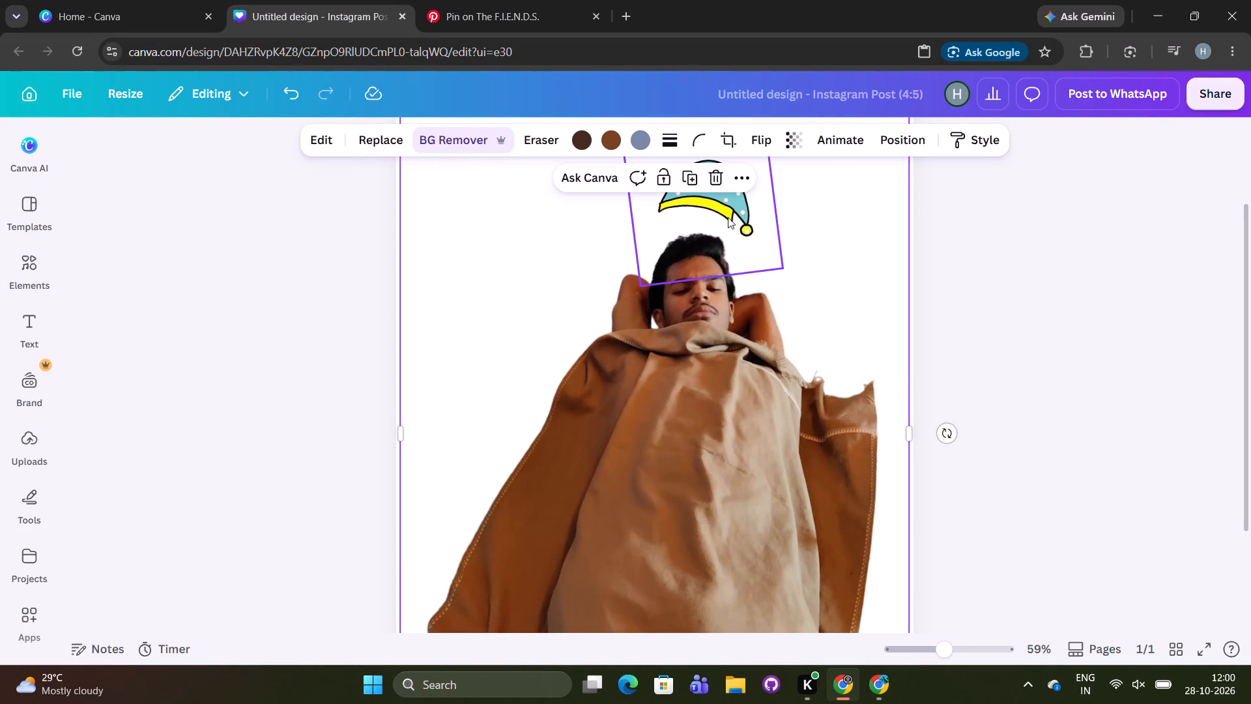
Move the nightcap back down onto the man's hair and tilt it further counterclockwise to follow his head.
{"action": "left_click_drag", "start_coordinate": [730, 216], "coordinate": [721, 242]}
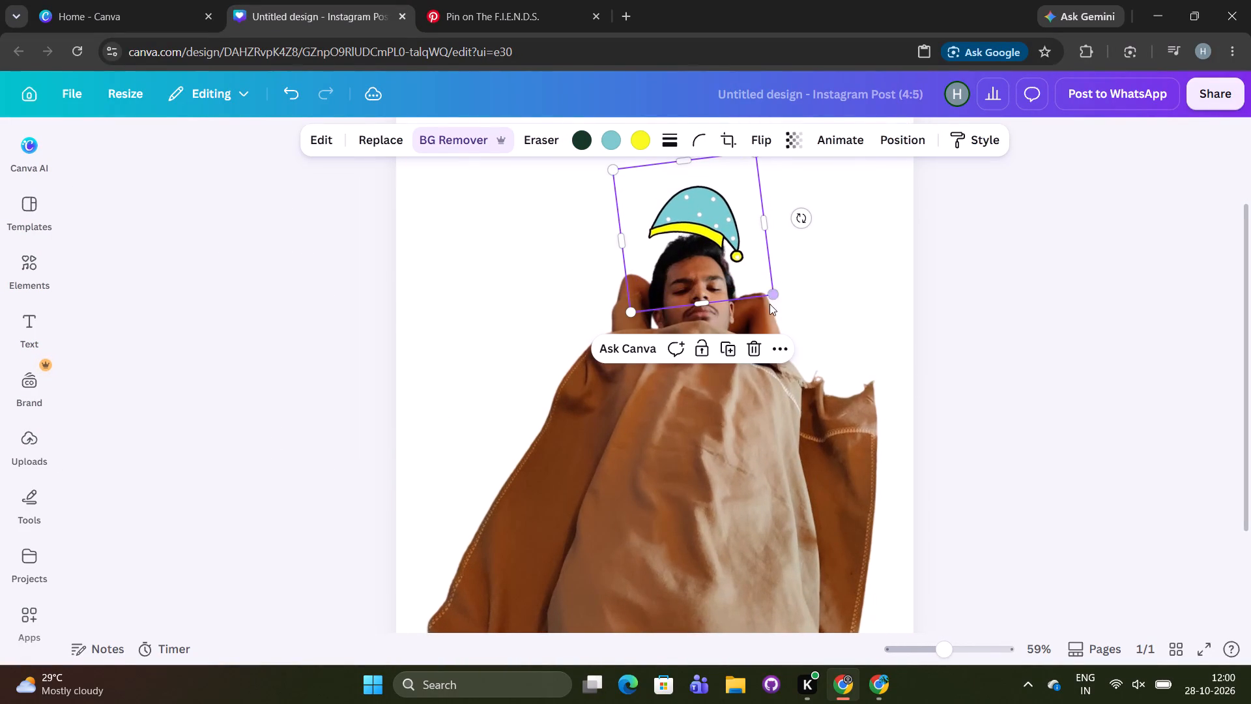
{"action": "left_click_drag", "start_coordinate": [803, 220], "coordinate": [811, 218]}
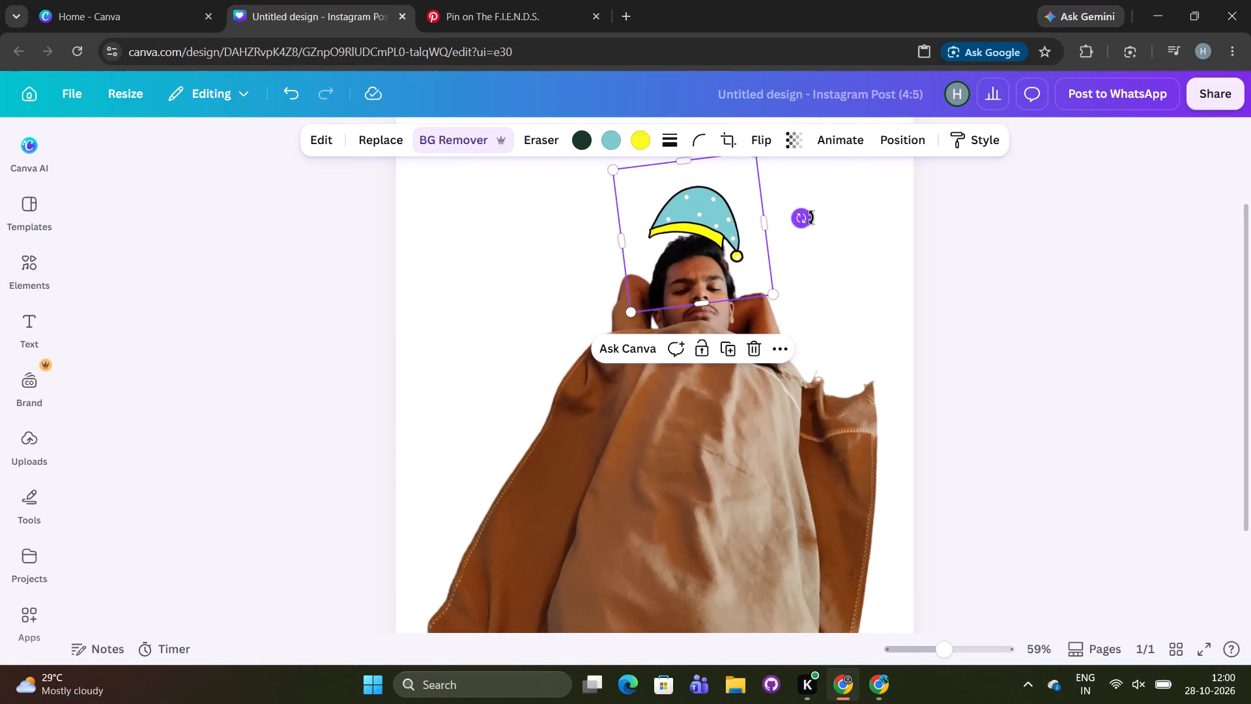
{"action": "left_click_drag", "start_coordinate": [811, 218], "coordinate": [817, 175]}
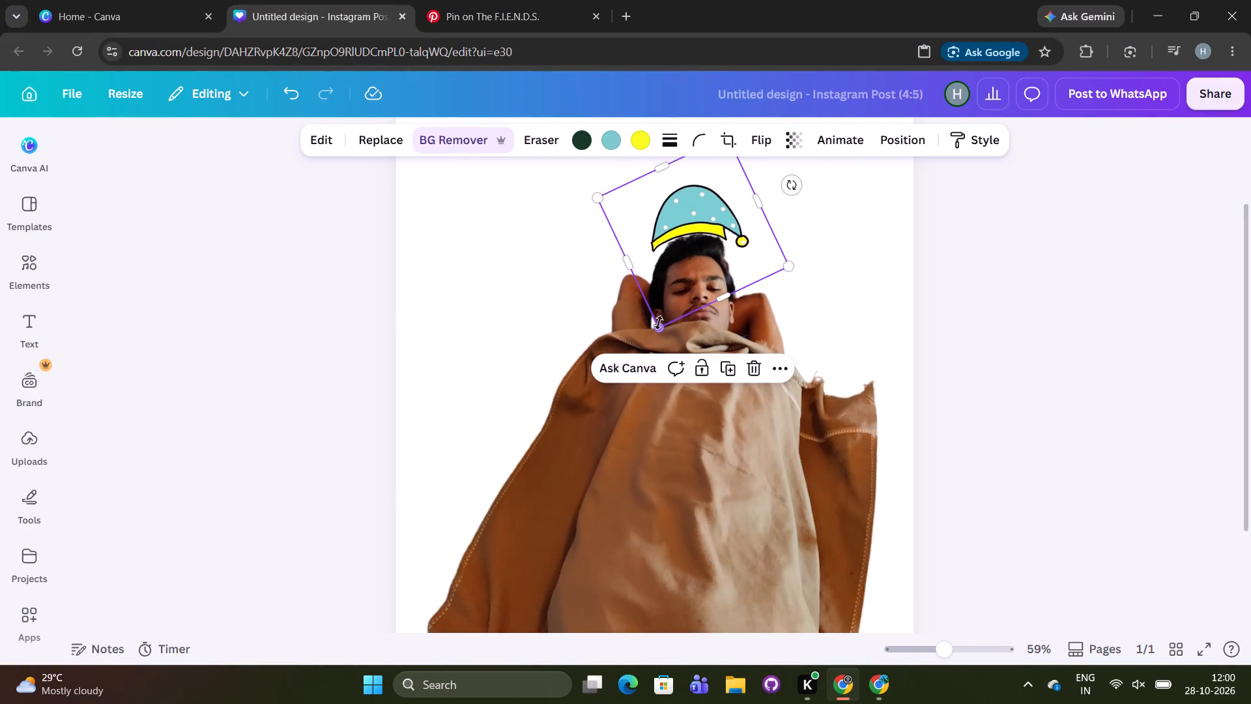
Shrink the nightcap to the width of the man's head and seat its yellow brim low over his hair.
{"action": "left_click_drag", "start_coordinate": [659, 323], "coordinate": [669, 308]}
{"action": "left_click_drag", "start_coordinate": [700, 202], "coordinate": [700, 205]}
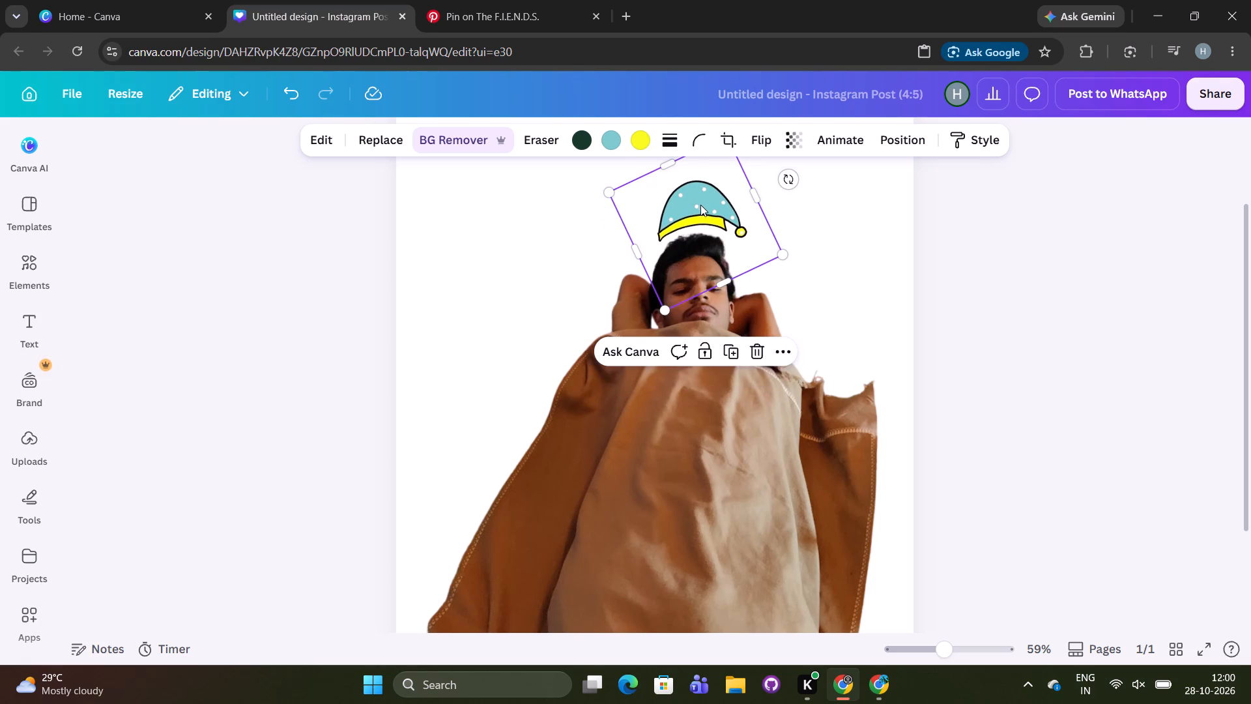
{"action": "left_click_drag", "start_coordinate": [700, 205], "coordinate": [700, 214]}
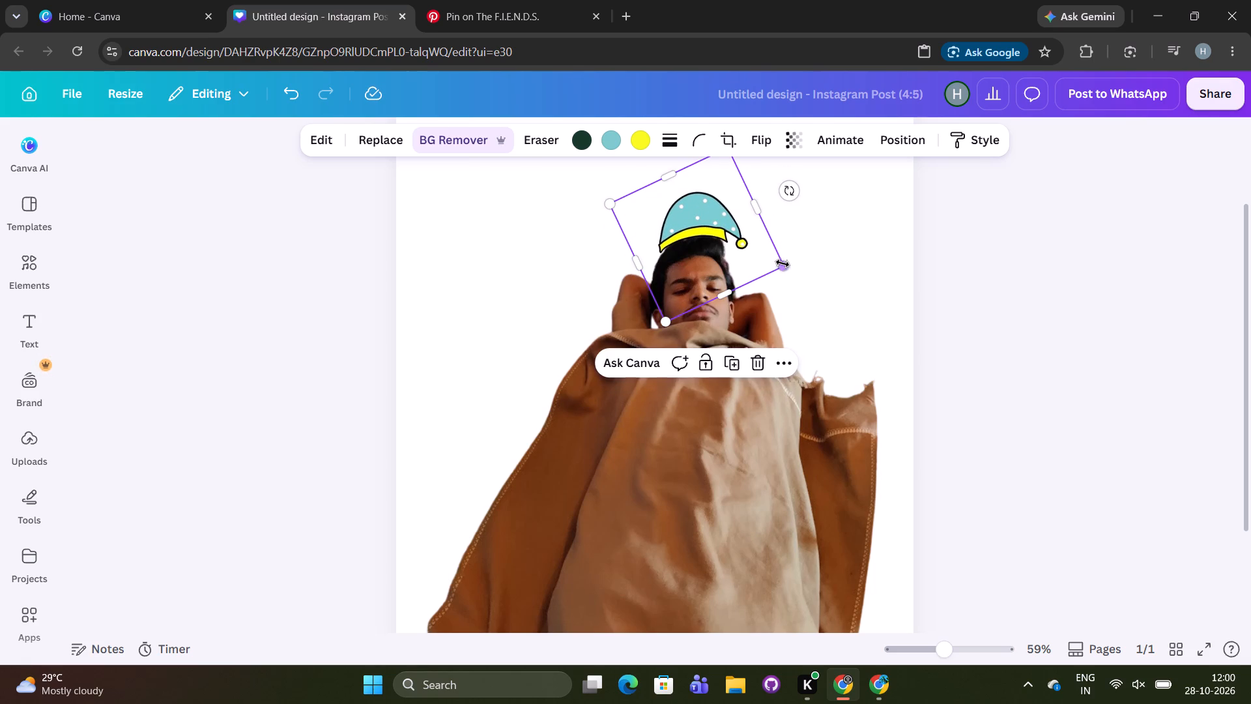
{"action": "left_click_drag", "start_coordinate": [787, 264], "coordinate": [786, 269]}
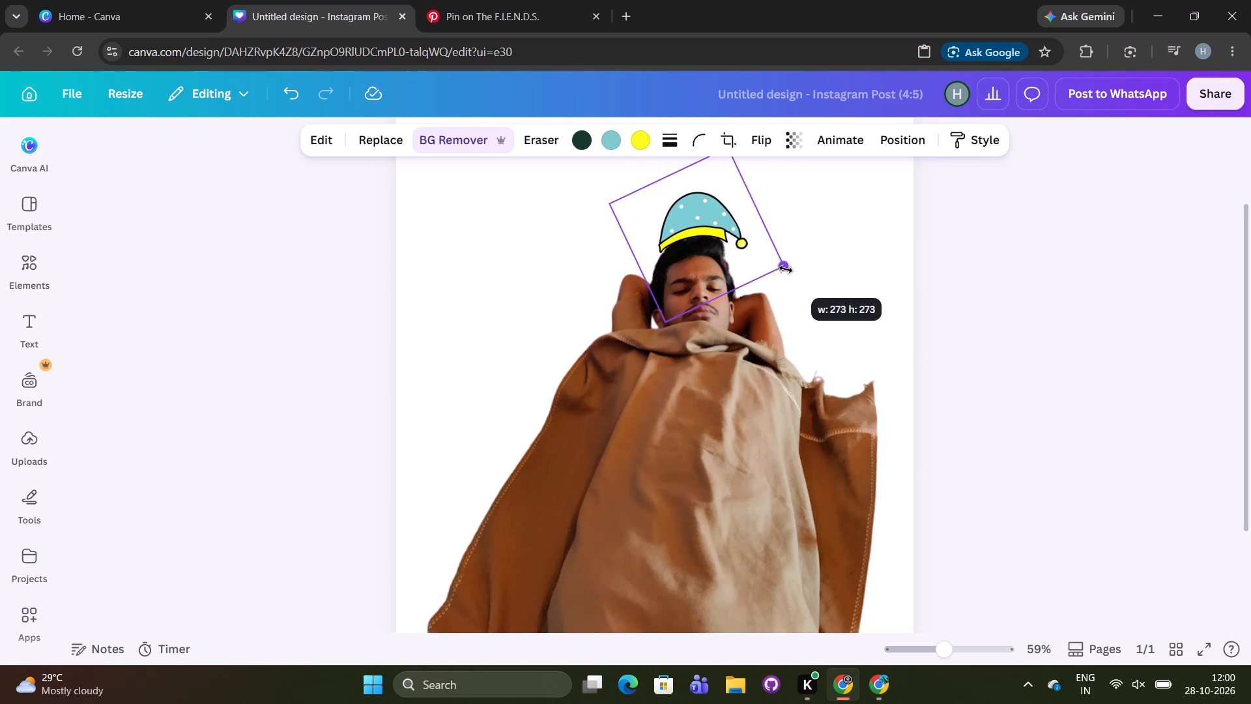
{"action": "left_click_drag", "start_coordinate": [786, 269], "coordinate": [774, 274]}
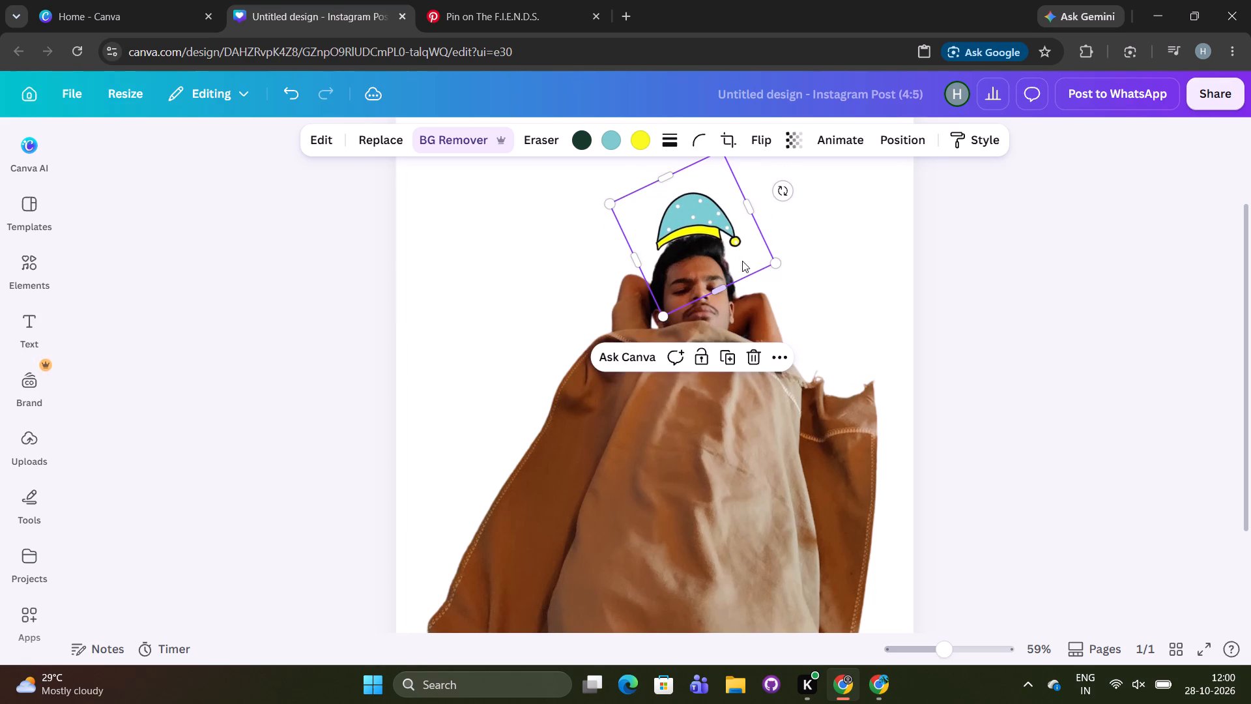
{"action": "left_click_drag", "start_coordinate": [706, 217], "coordinate": [710, 229]}
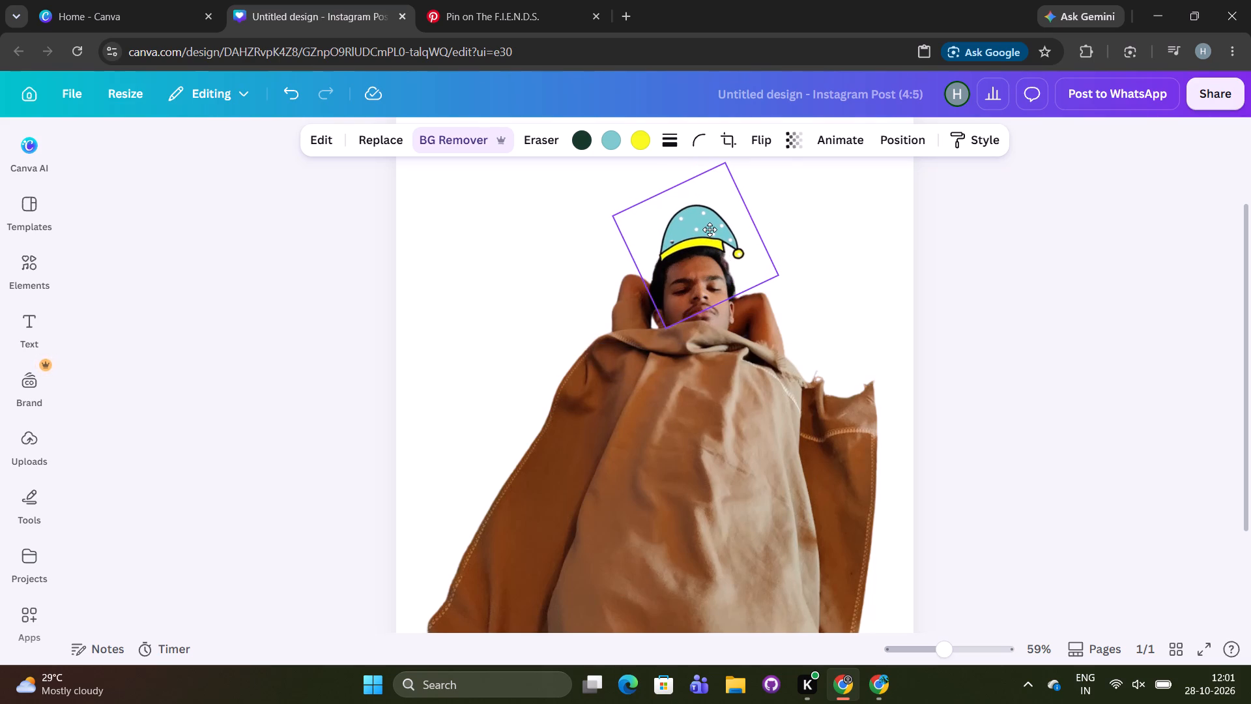
{"action": "left_click_drag", "start_coordinate": [710, 229], "coordinate": [710, 229]}
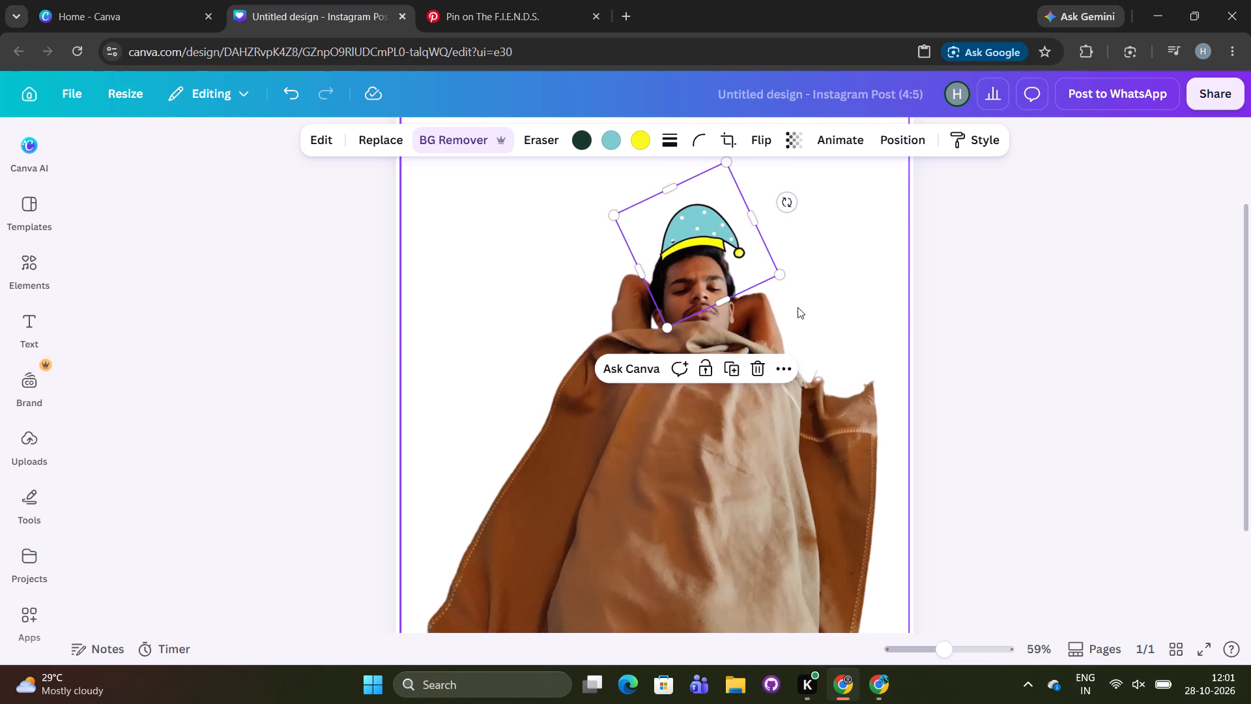
Rotate the nightcap slightly clockwise to a tilt of about -21°.
{"action": "left_click_drag", "start_coordinate": [790, 211], "coordinate": [787, 213]}
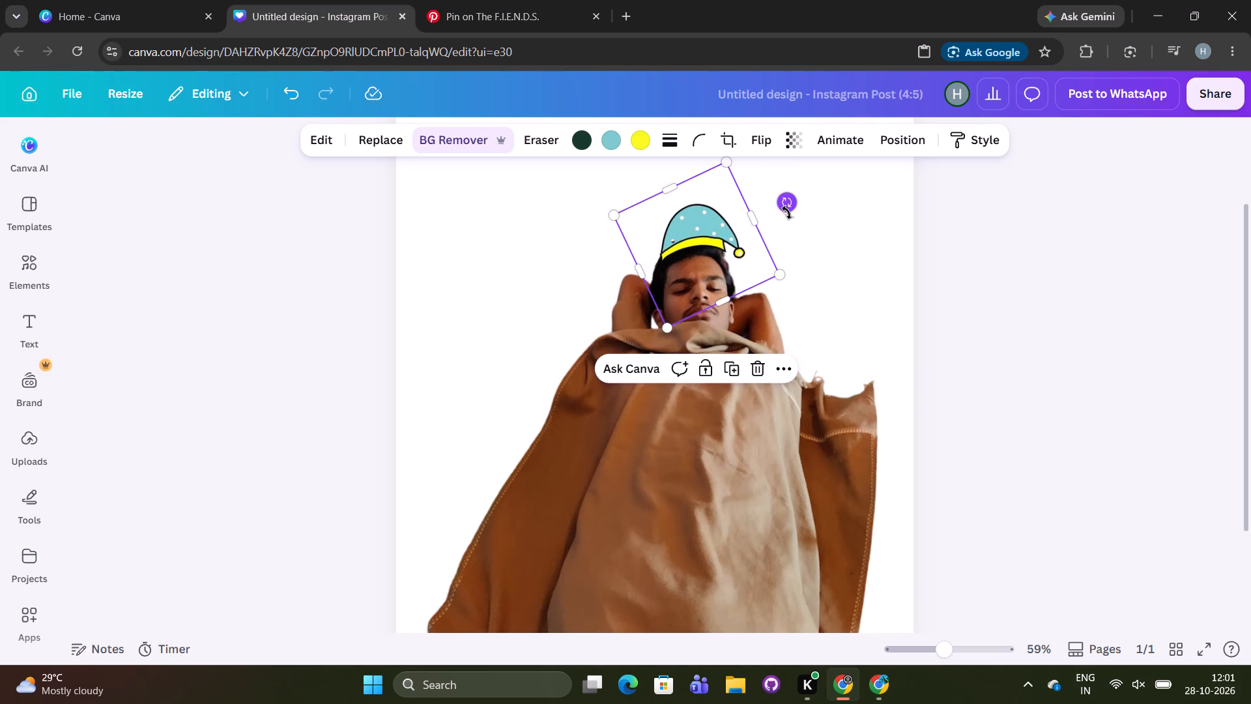
{"action": "left_click_drag", "start_coordinate": [787, 213], "coordinate": [781, 221]}
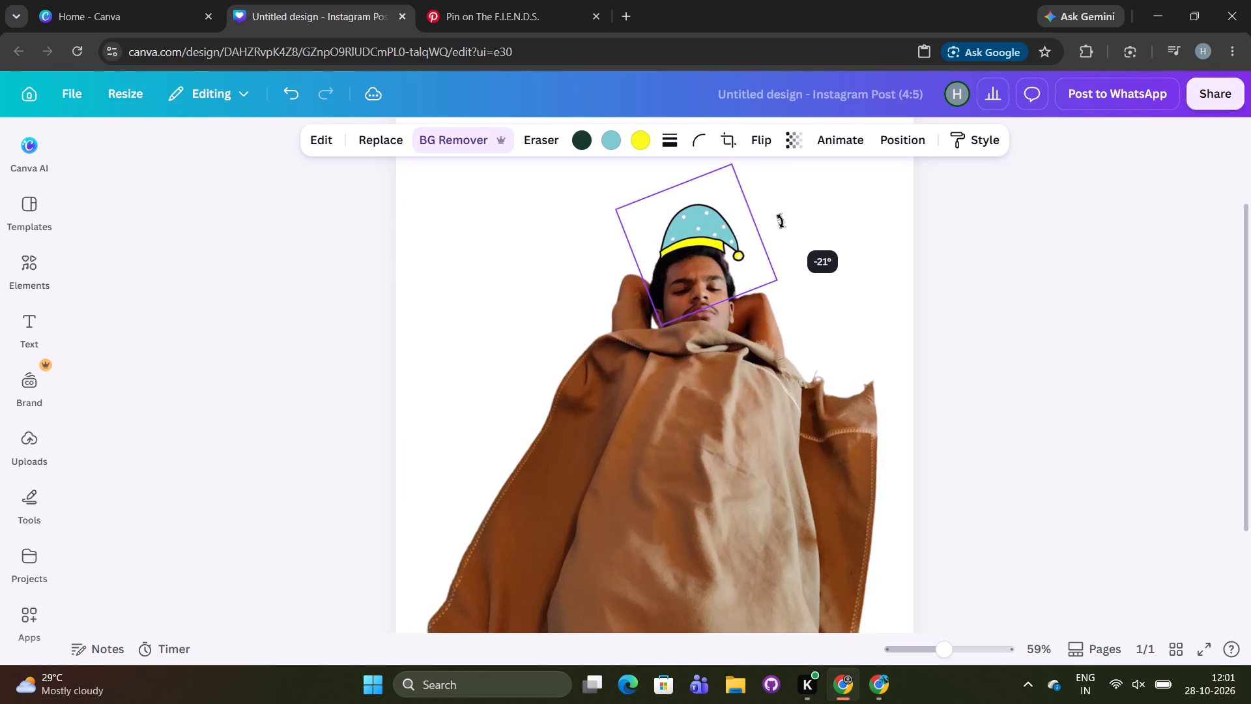
{"action": "left_click_drag", "start_coordinate": [781, 221], "coordinate": [781, 223]}
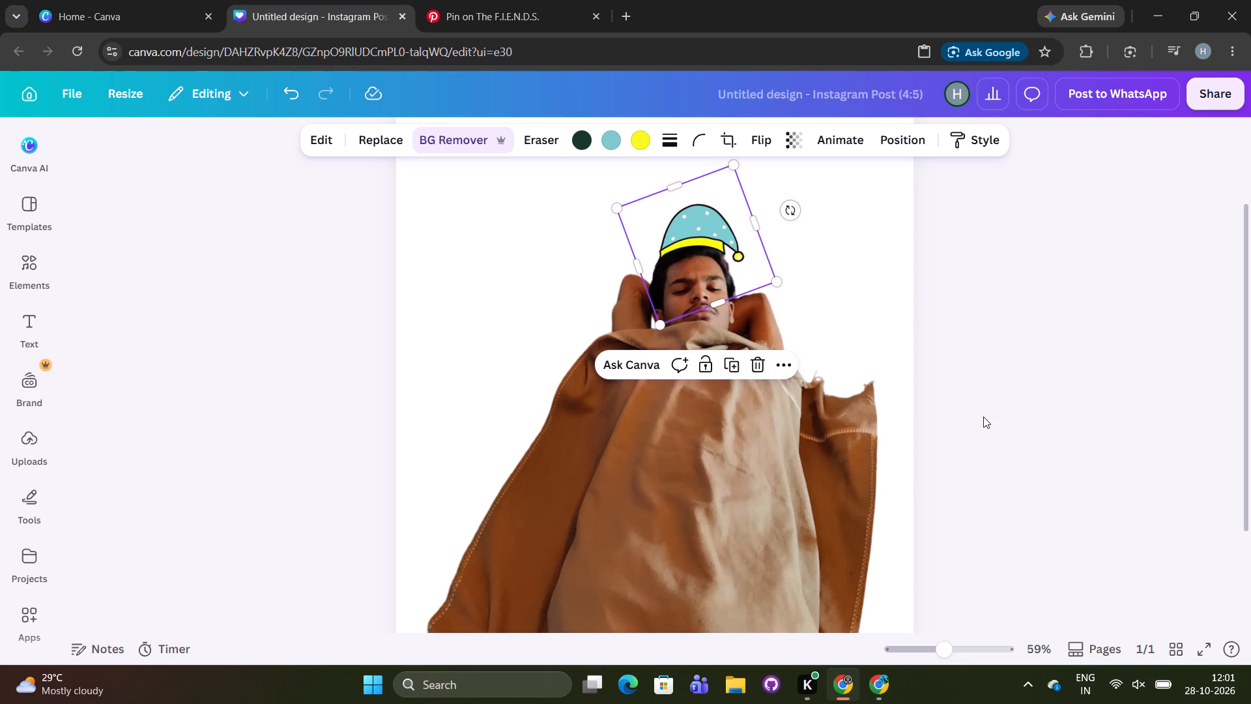
Enlarge the nightcap slightly and shift it sideways so it covers the full width of the man's hair.
{"action": "left_click", "coordinate": [983, 417]}
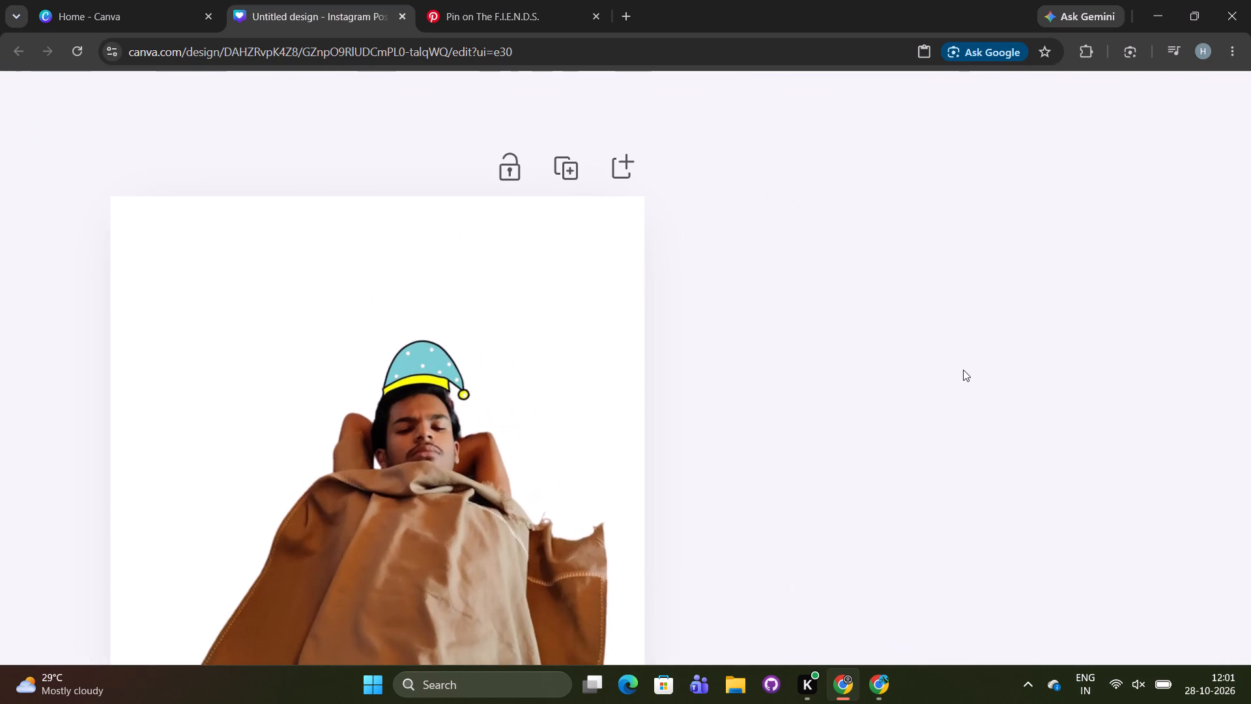
{"action": "scroll", "coordinate": [963, 370], "scroll_direction": "down", "scroll_amount": 2}
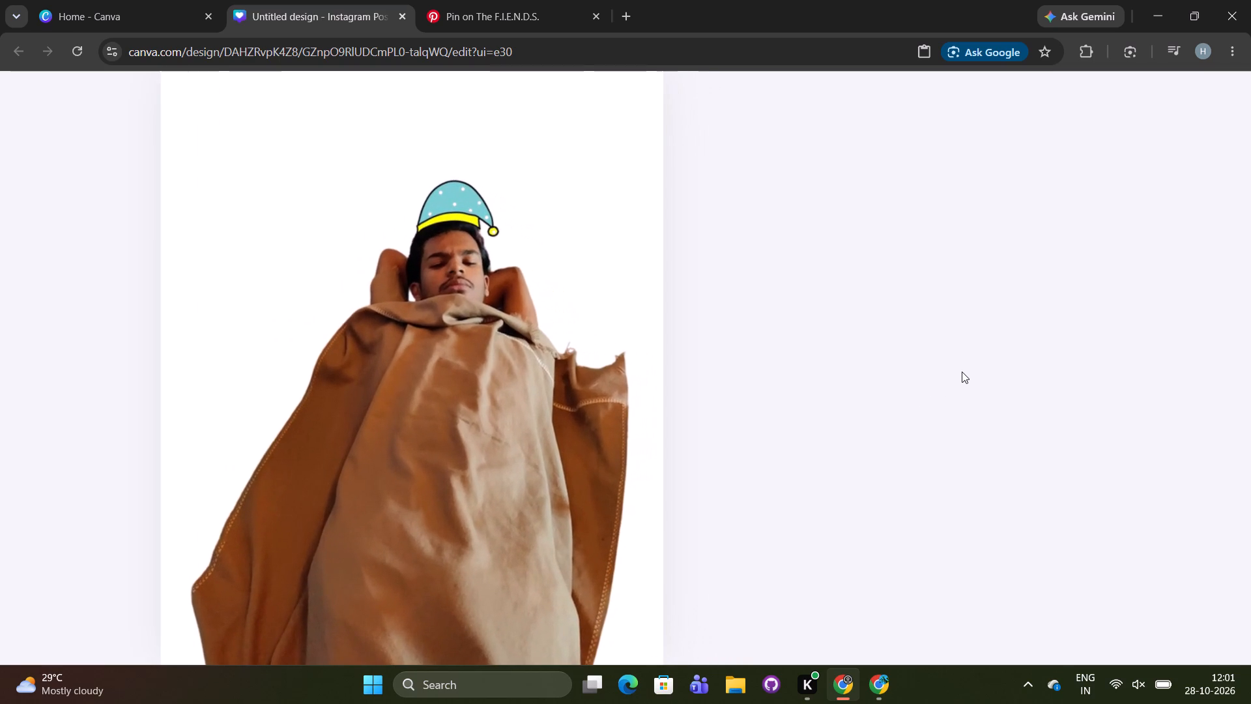
{"action": "left_click", "coordinate": [478, 222]}
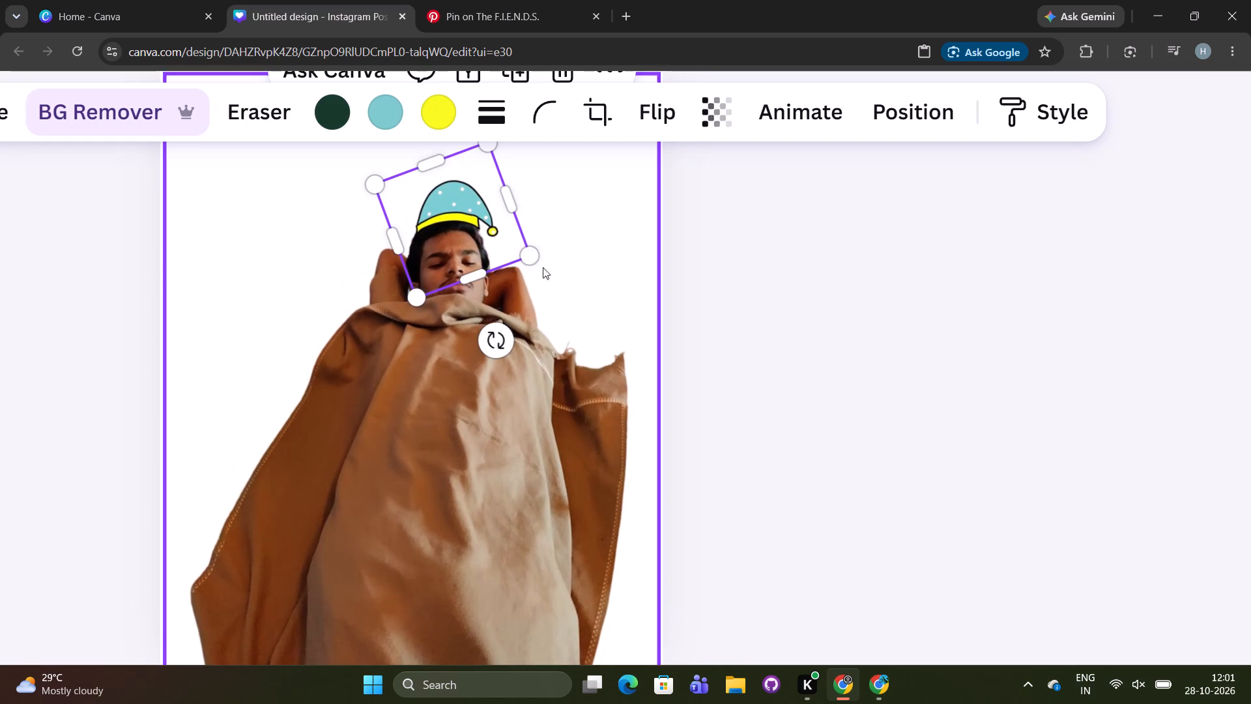
{"action": "left_click_drag", "start_coordinate": [535, 259], "coordinate": [550, 268]}
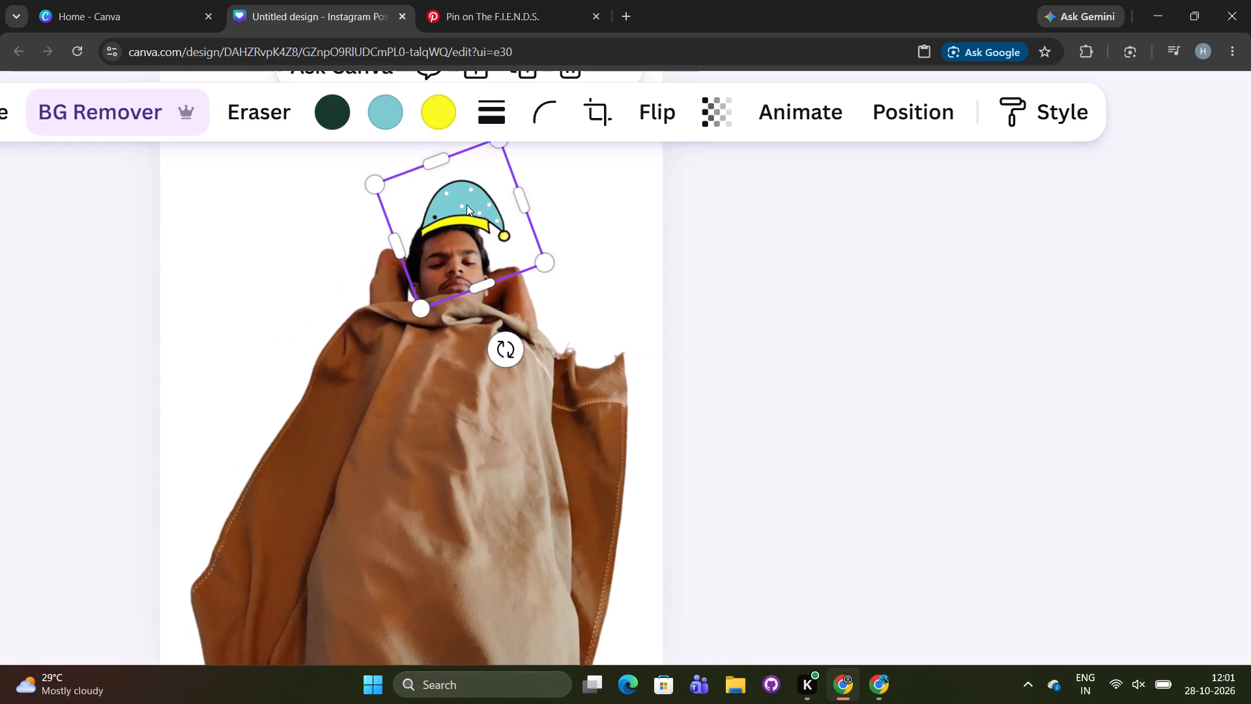
{"action": "left_click", "coordinate": [467, 205]}
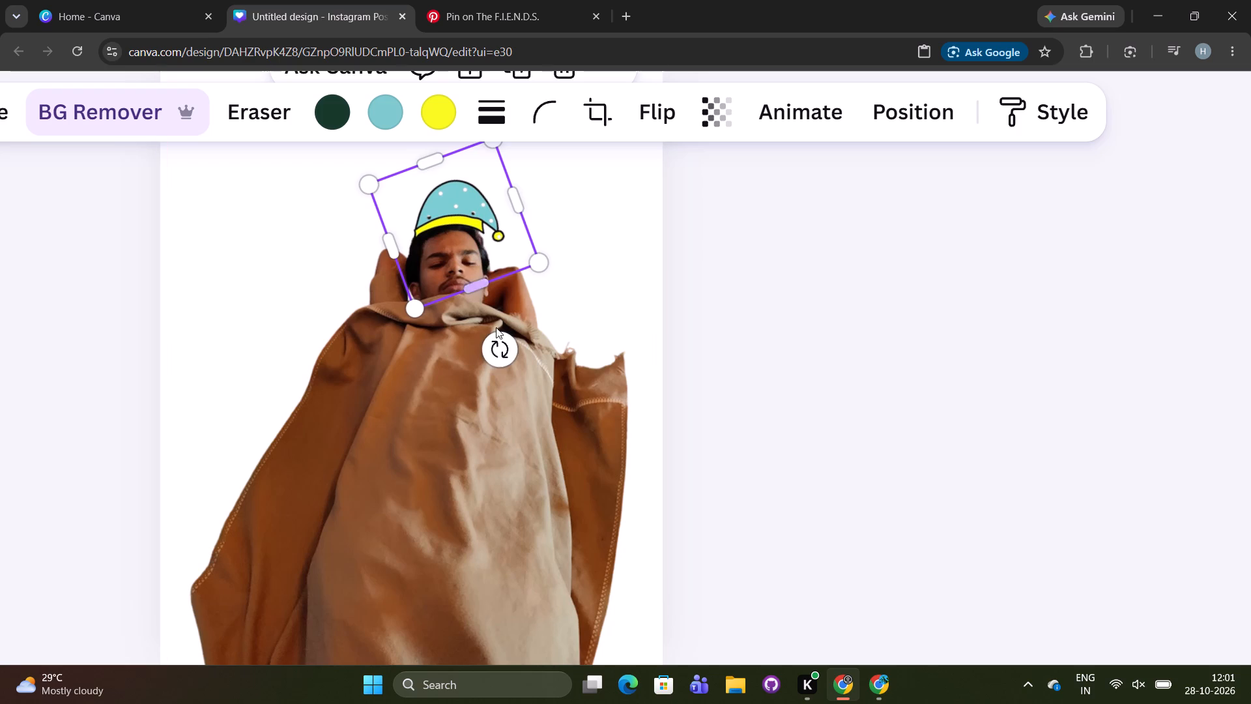
Rotate the nightcap slightly clockwise to a tilt of about -14° so its brim follows the man's head.
{"action": "left_click_drag", "start_coordinate": [500, 350], "coordinate": [498, 364]}
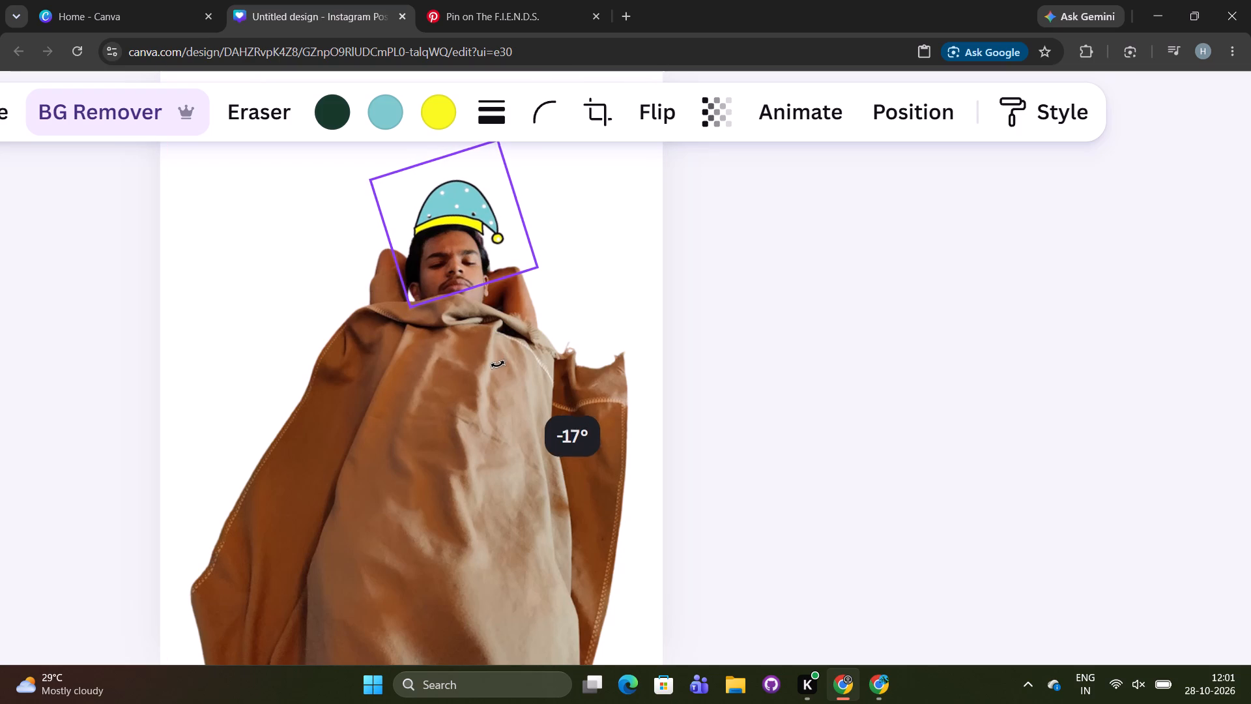
{"action": "left_click_drag", "start_coordinate": [498, 364], "coordinate": [493, 372]}
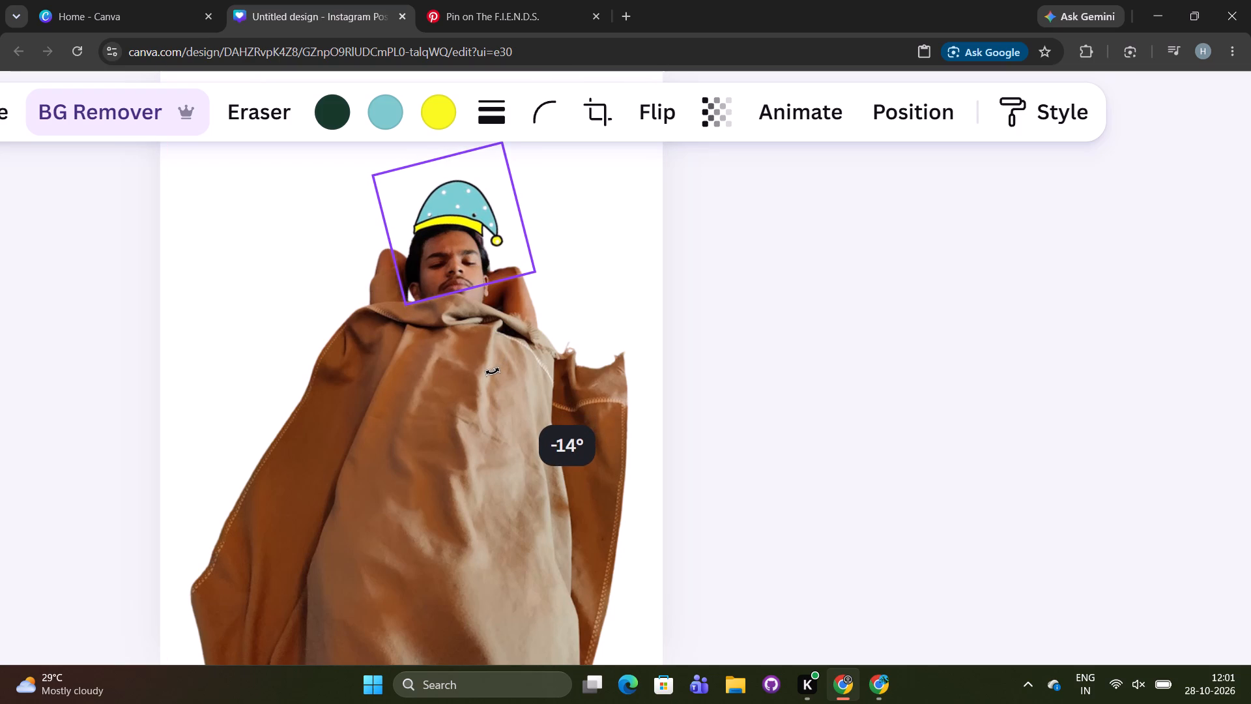
{"action": "left_click_drag", "start_coordinate": [493, 372], "coordinate": [495, 366]}
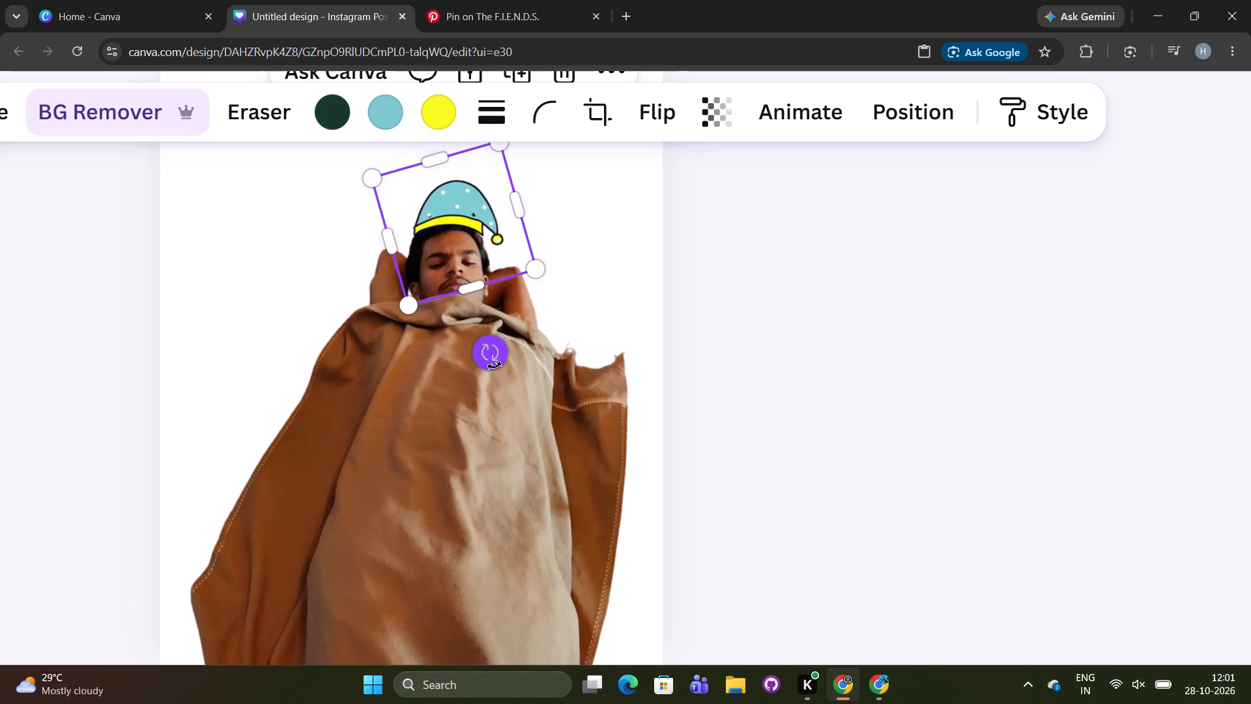
{"action": "left_click_drag", "start_coordinate": [495, 364], "coordinate": [494, 366]}
{"action": "left_click_drag", "start_coordinate": [494, 366], "coordinate": [495, 370]}
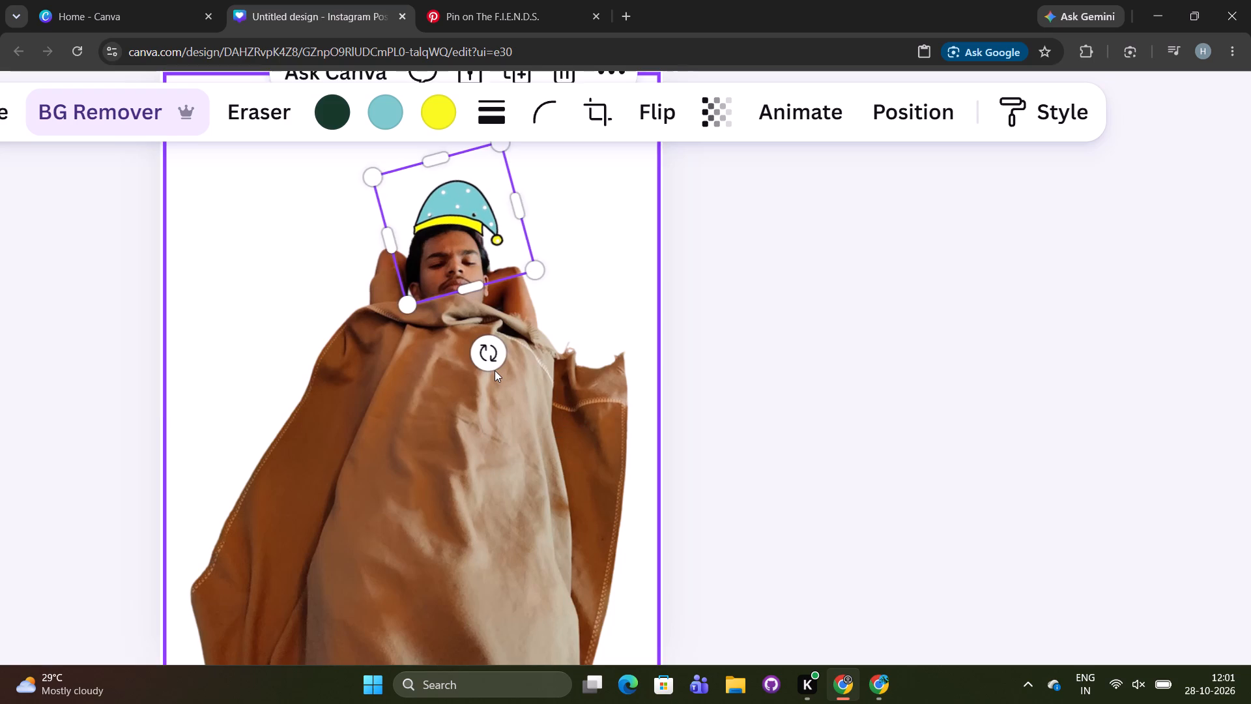
{"action": "left_click", "coordinate": [495, 370]}
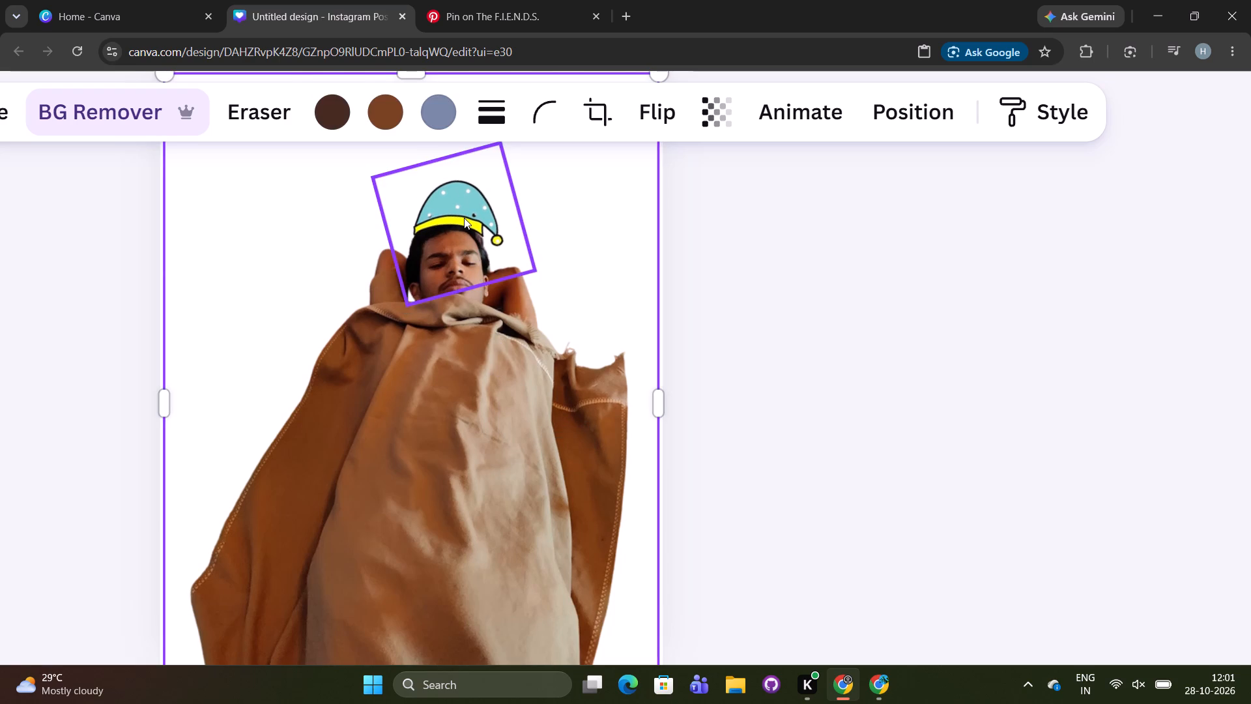
{"action": "left_click", "coordinate": [464, 218]}
{"action": "left_click_drag", "start_coordinate": [495, 347], "coordinate": [495, 349]}
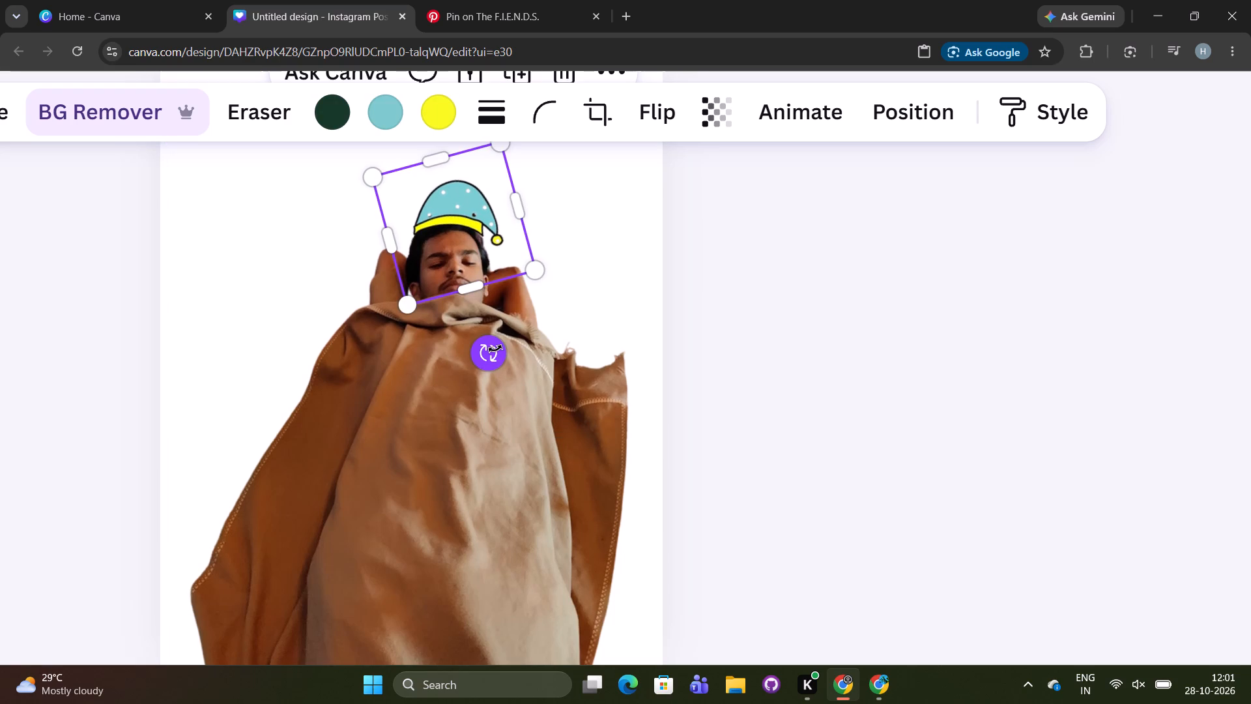
{"action": "left_click_drag", "start_coordinate": [495, 349], "coordinate": [494, 353]}
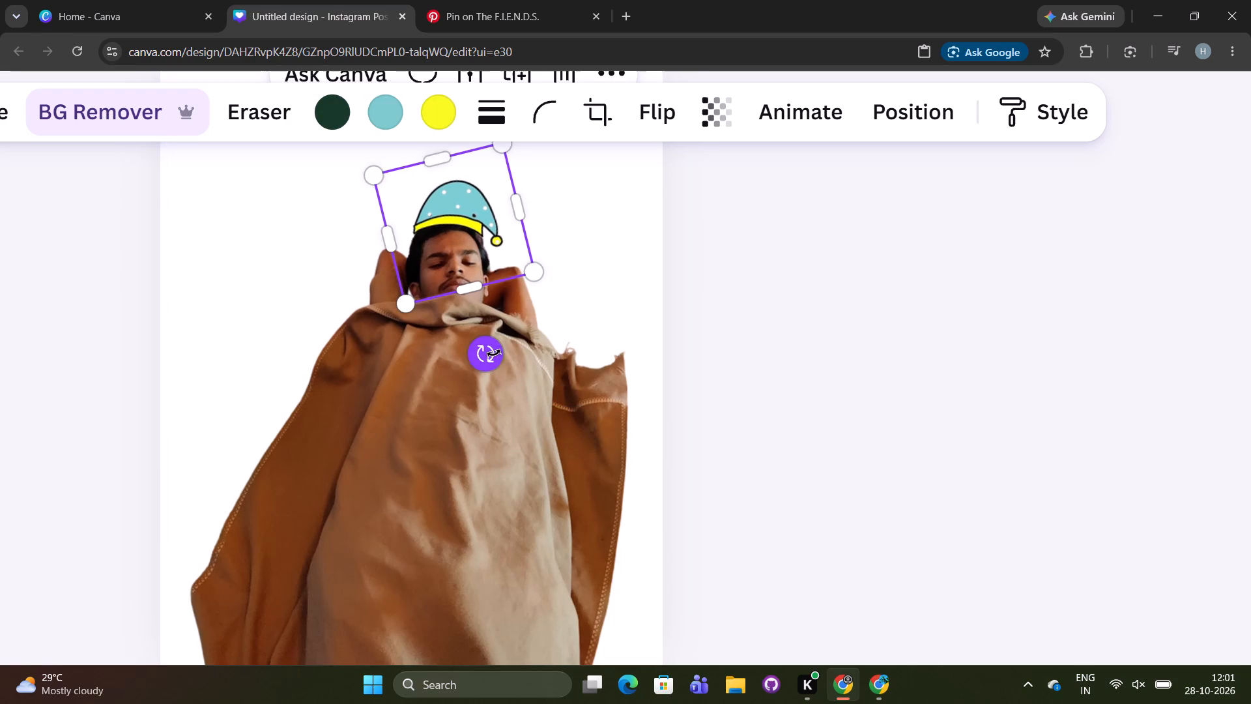
{"action": "left_click", "coordinate": [495, 348]}
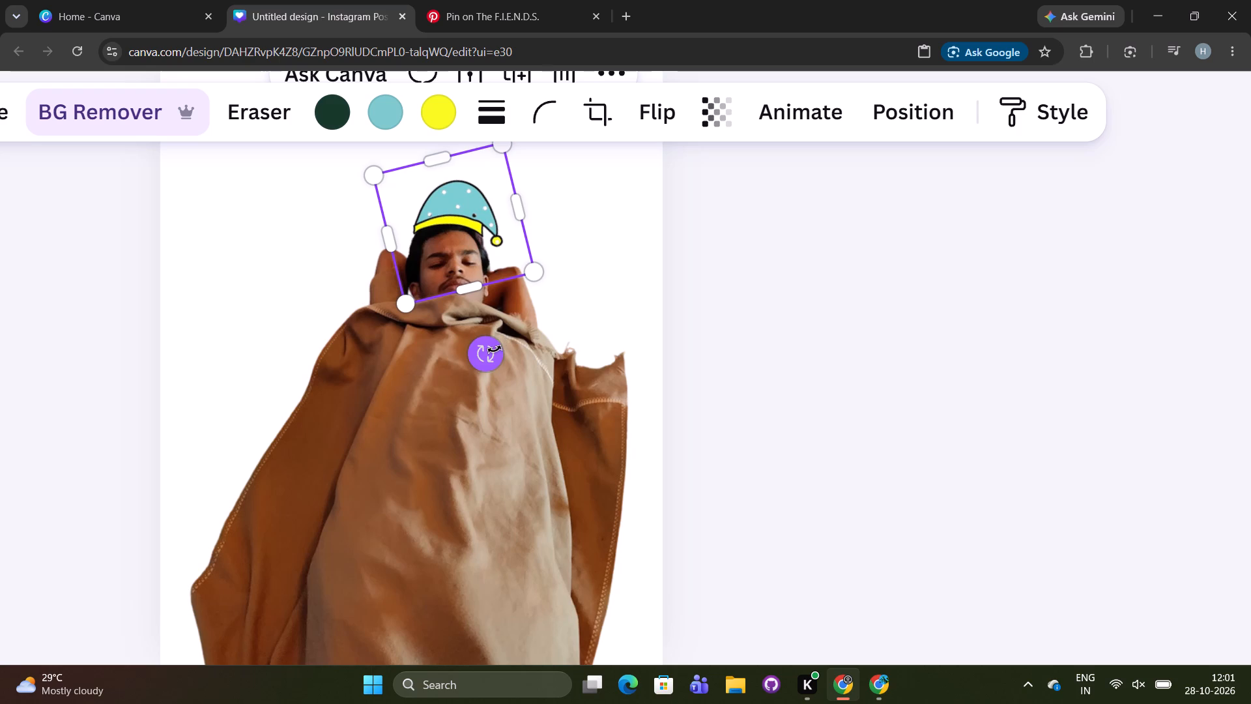
Enlarge the nightcap to about 293 × 293 and nudge it slightly right to seat it on the man's head.
{"action": "left_click", "coordinate": [405, 306]}
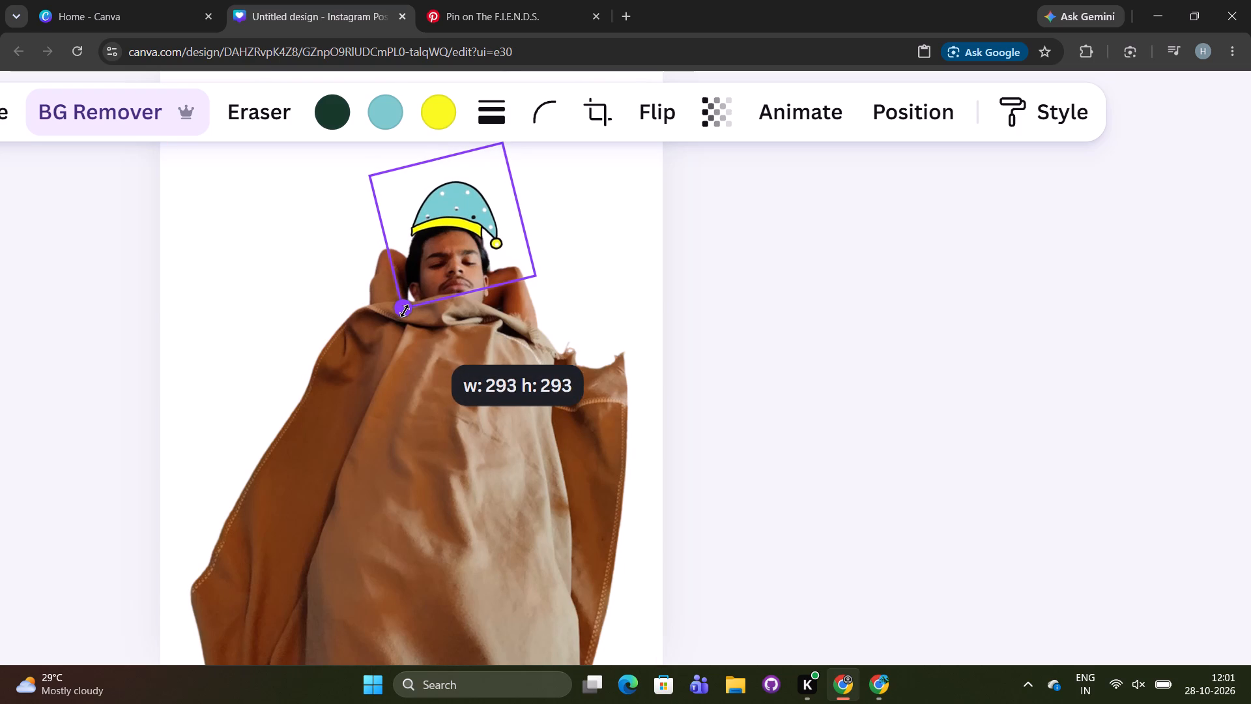
{"action": "left_click_drag", "start_coordinate": [463, 212], "coordinate": [470, 212]}
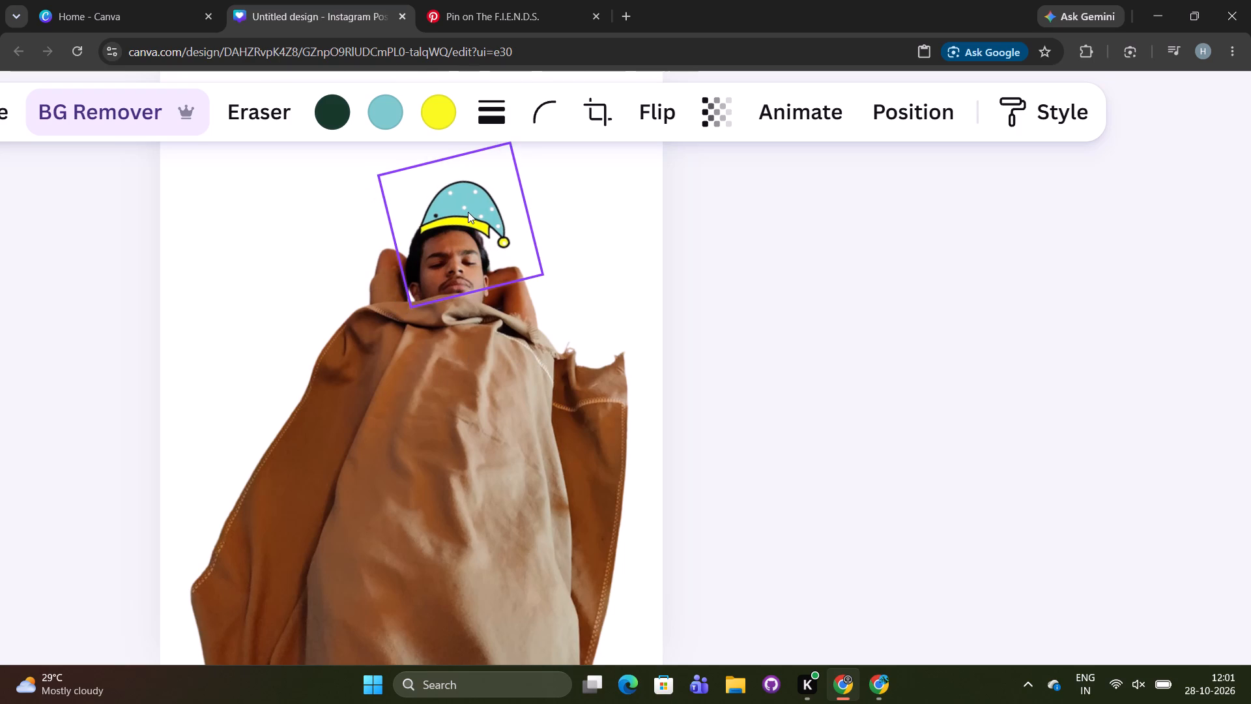
{"action": "left_click", "coordinate": [470, 211]}
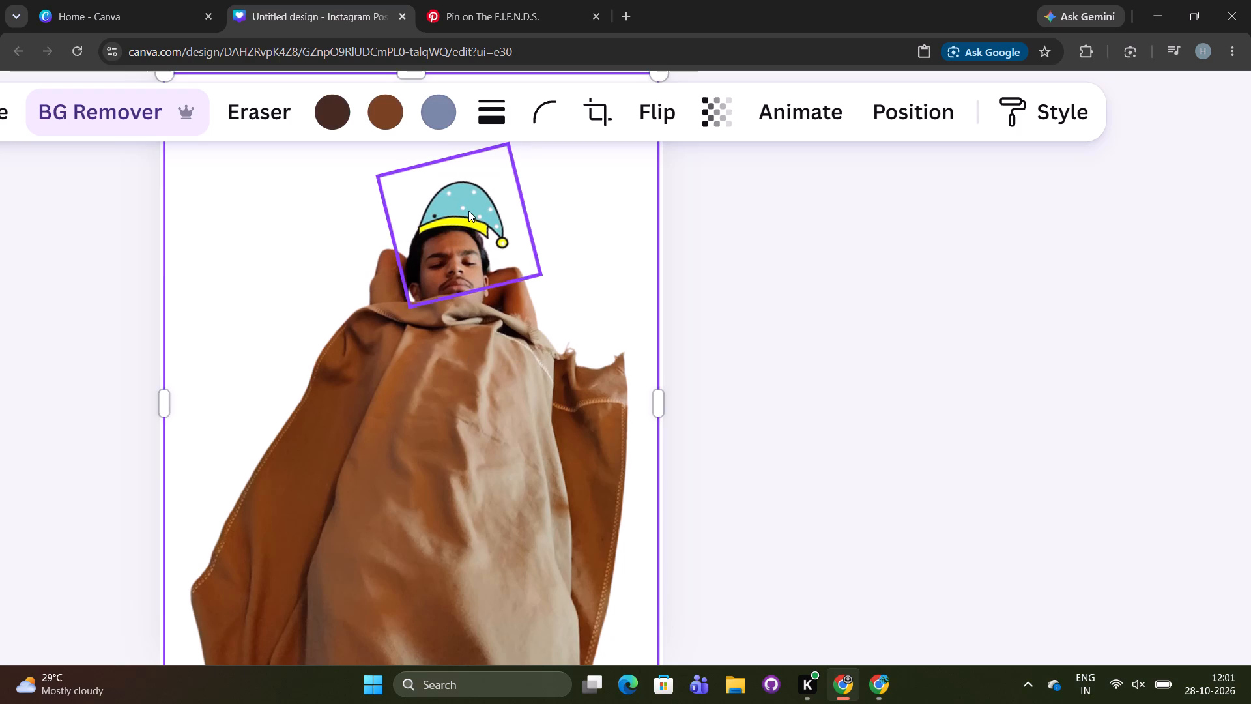
{"action": "double_click", "coordinate": [468, 211]}
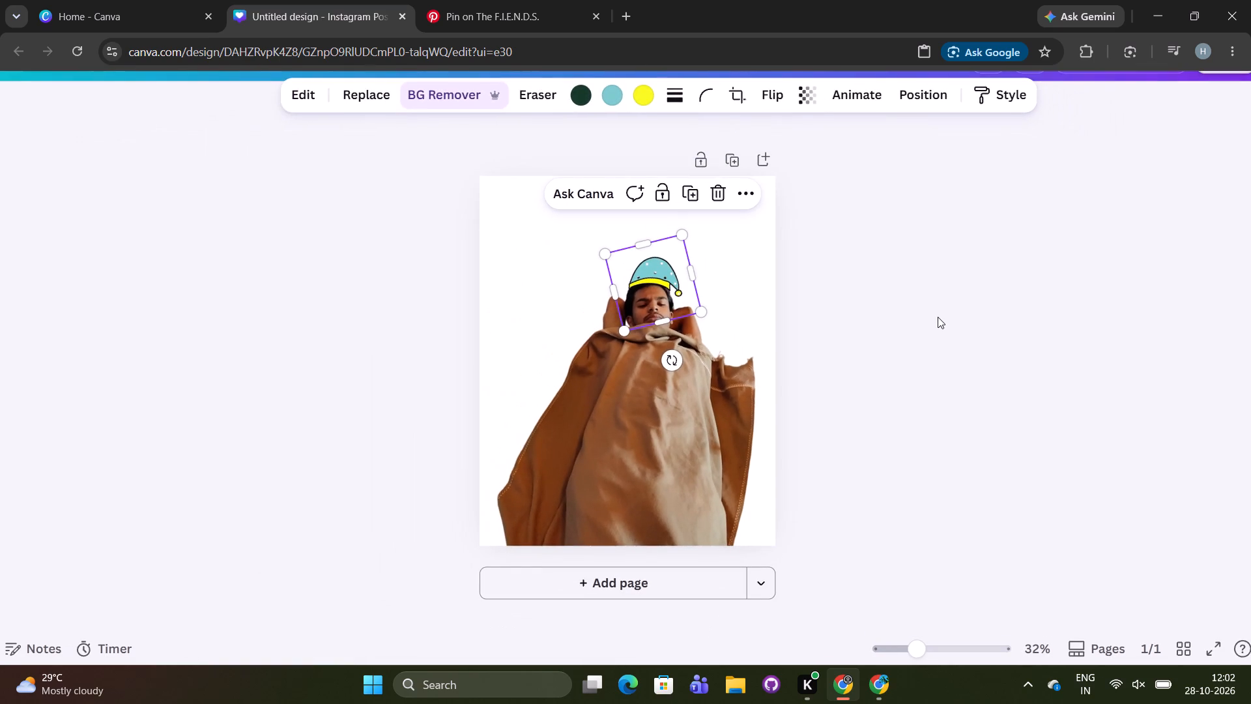
Deselect the nightcap, switch to Pinterest and search for good night whatsapp stickers.
{"action": "left_click", "coordinate": [938, 317]}
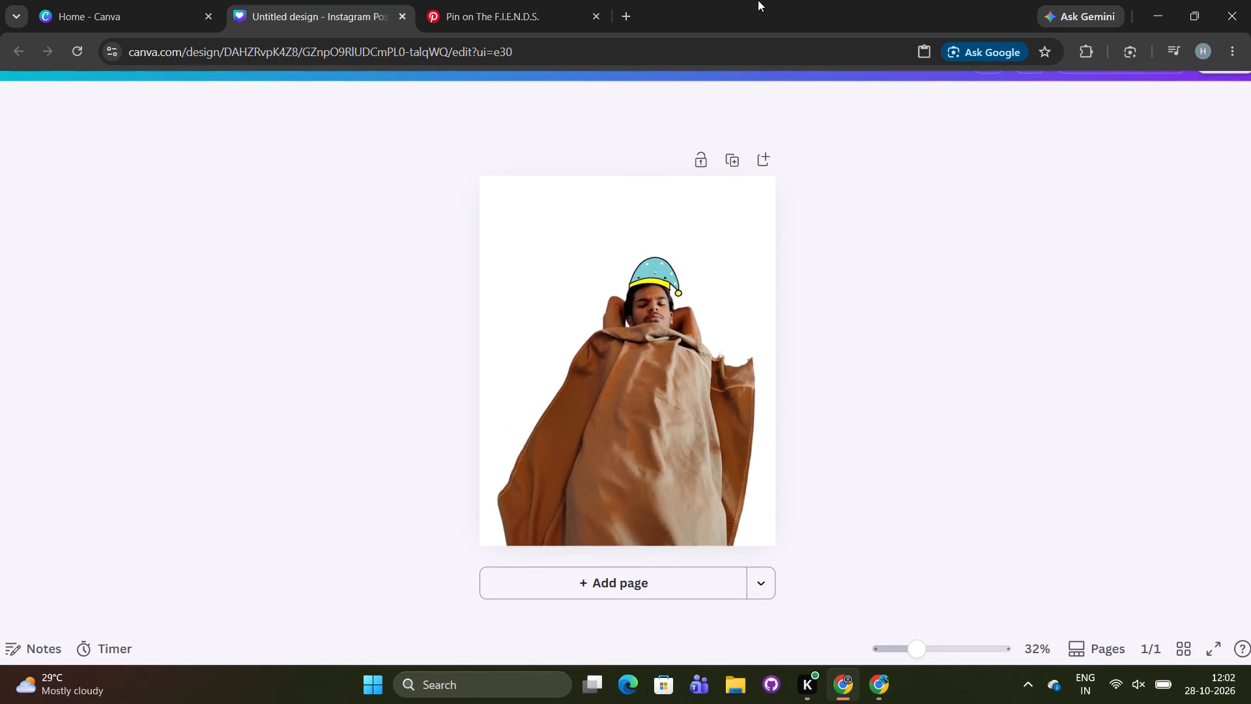
{"action": "left_click", "coordinate": [555, 0]}
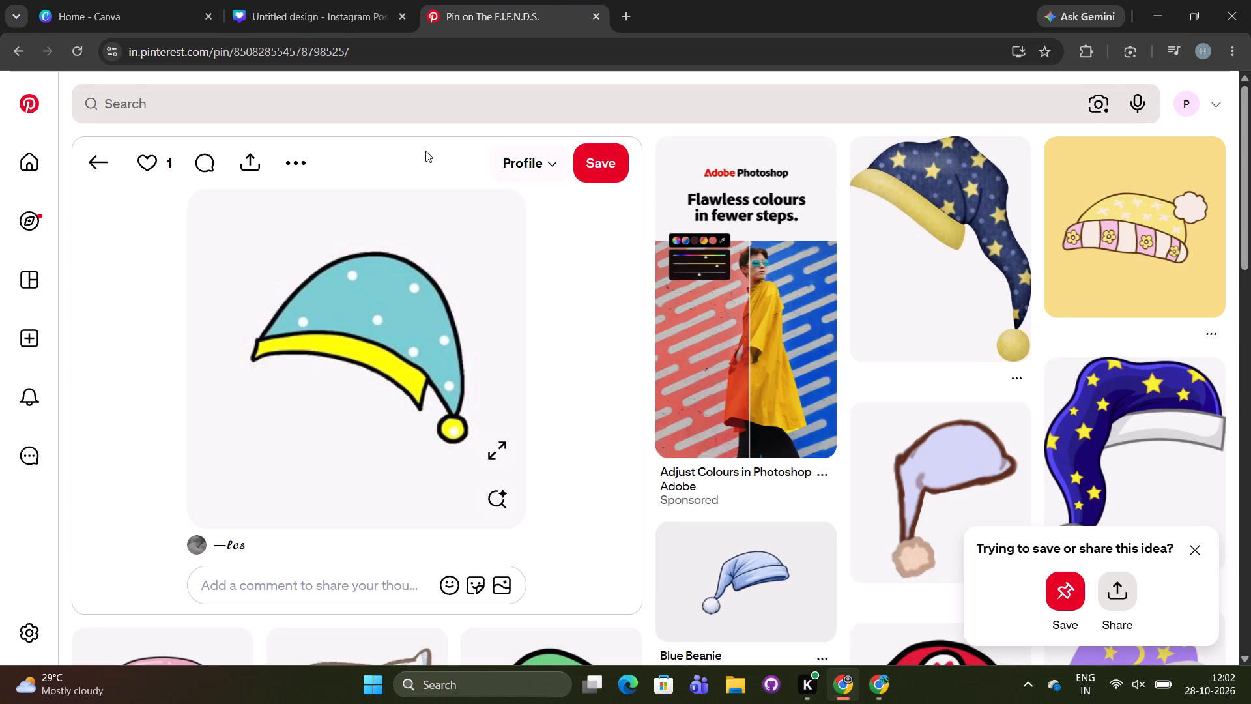
{"action": "left_click", "coordinate": [377, 90]}
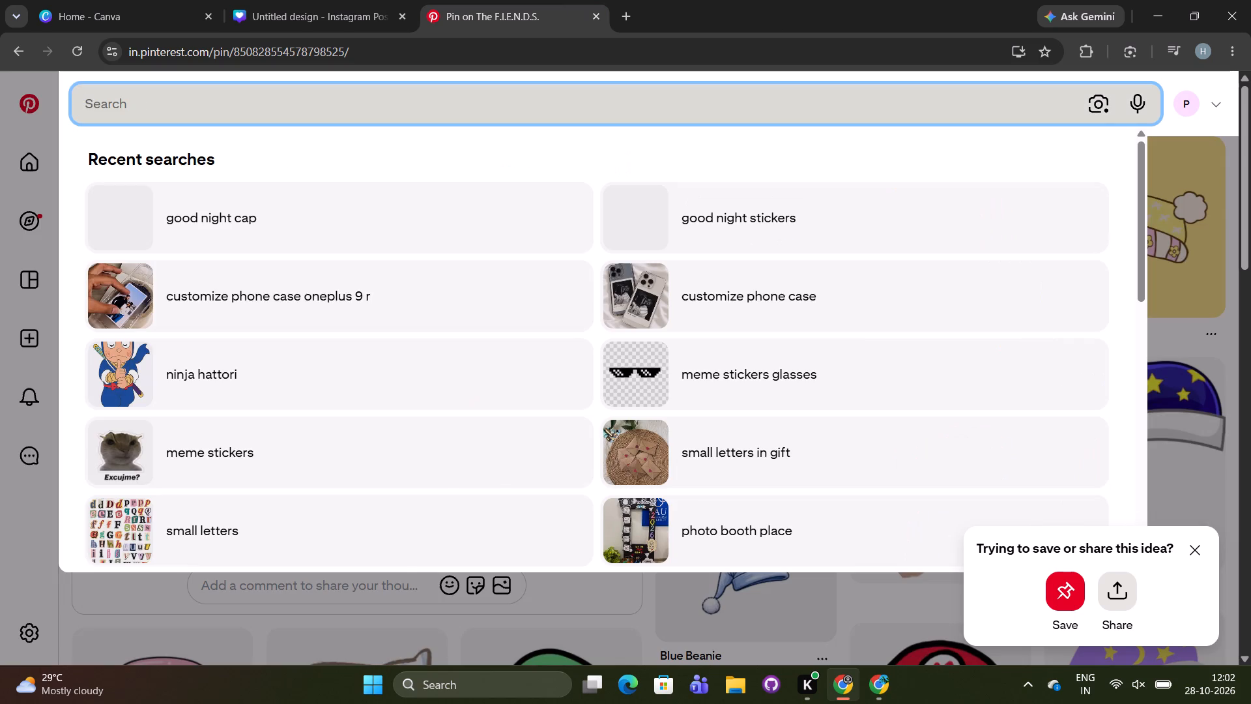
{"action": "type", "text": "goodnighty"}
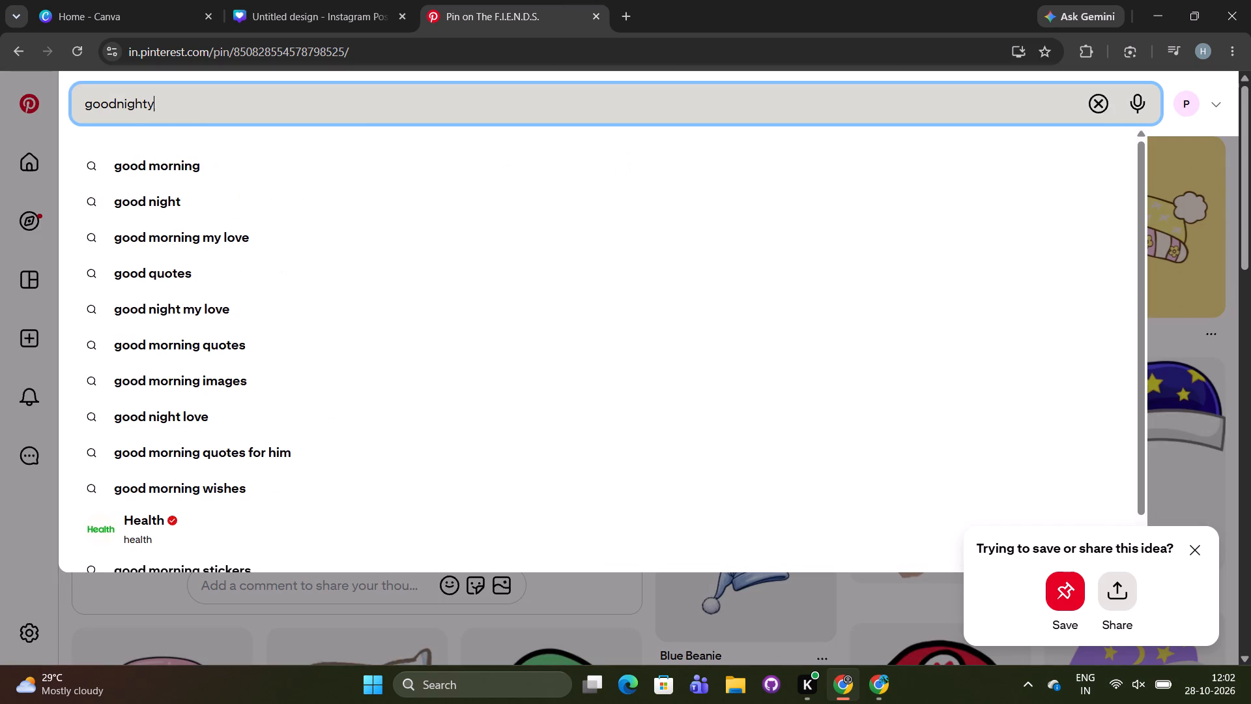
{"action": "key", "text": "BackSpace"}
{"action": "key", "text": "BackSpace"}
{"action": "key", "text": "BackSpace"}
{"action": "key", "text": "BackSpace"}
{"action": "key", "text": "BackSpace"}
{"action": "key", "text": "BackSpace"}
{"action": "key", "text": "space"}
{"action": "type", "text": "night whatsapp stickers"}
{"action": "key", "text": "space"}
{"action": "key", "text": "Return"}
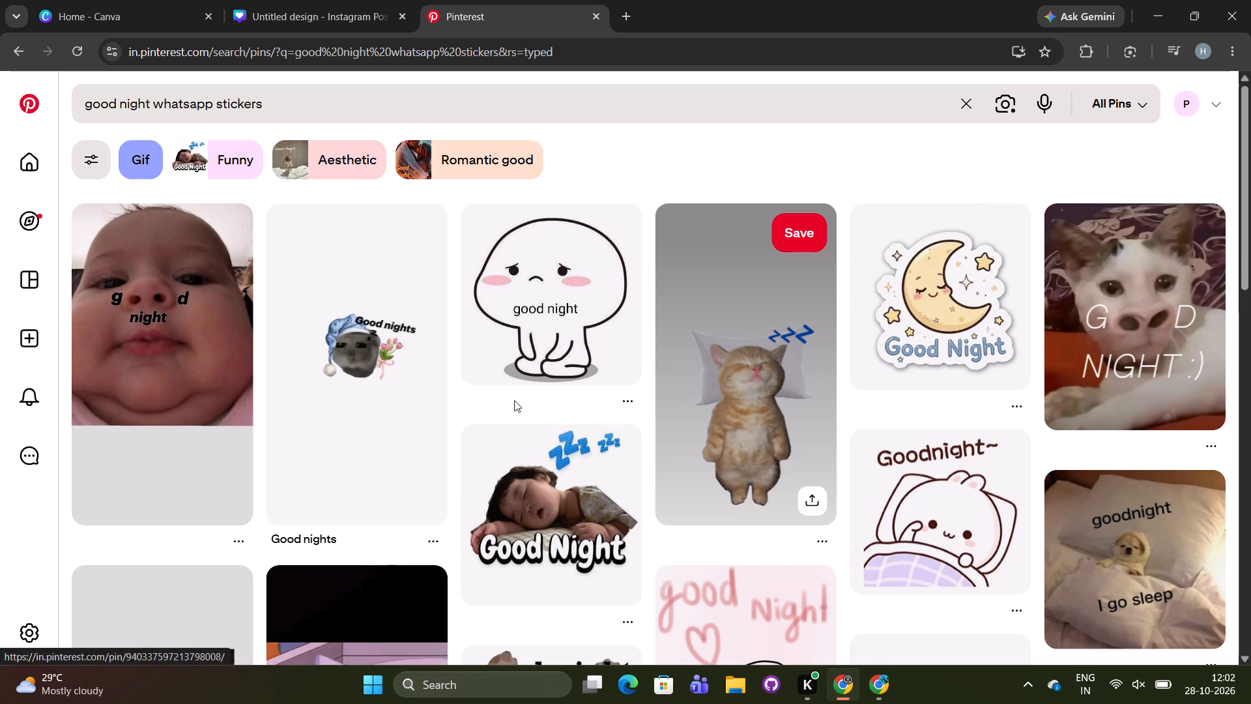
Replace the Pinterest search with flowers emojis and run it.
{"action": "left_click", "coordinate": [469, 113]}
{"action": "key", "text": "BackSpace"}
{"action": "key", "text": "BackSpace"}
{"action": "key", "text": "BackSpace"}
{"action": "key", "text": "BackSpace"}
{"action": "key", "text": "BackSpace"}
{"action": "key", "text": "BackSpace"}
{"action": "key", "text": "BackSpace"}
{"action": "key", "text": "BackSpace"}
{"action": "key", "text": "BackSpace"}
{"action": "key", "text": "BackSpace"}
{"action": "key", "text": "BackSpace"}
{"action": "key", "text": "BackSpace"}
{"action": "key", "text": "BackSpace"}
{"action": "key", "text": "BackSpace"}
{"action": "key", "text": "BackSpace"}
{"action": "key", "text": "BackSpace"}
{"action": "key", "text": "BackSpace"}
{"action": "key", "text": "BackSpace"}
{"action": "key", "text": "BackSpace"}
{"action": "key", "text": "BackSpace"}
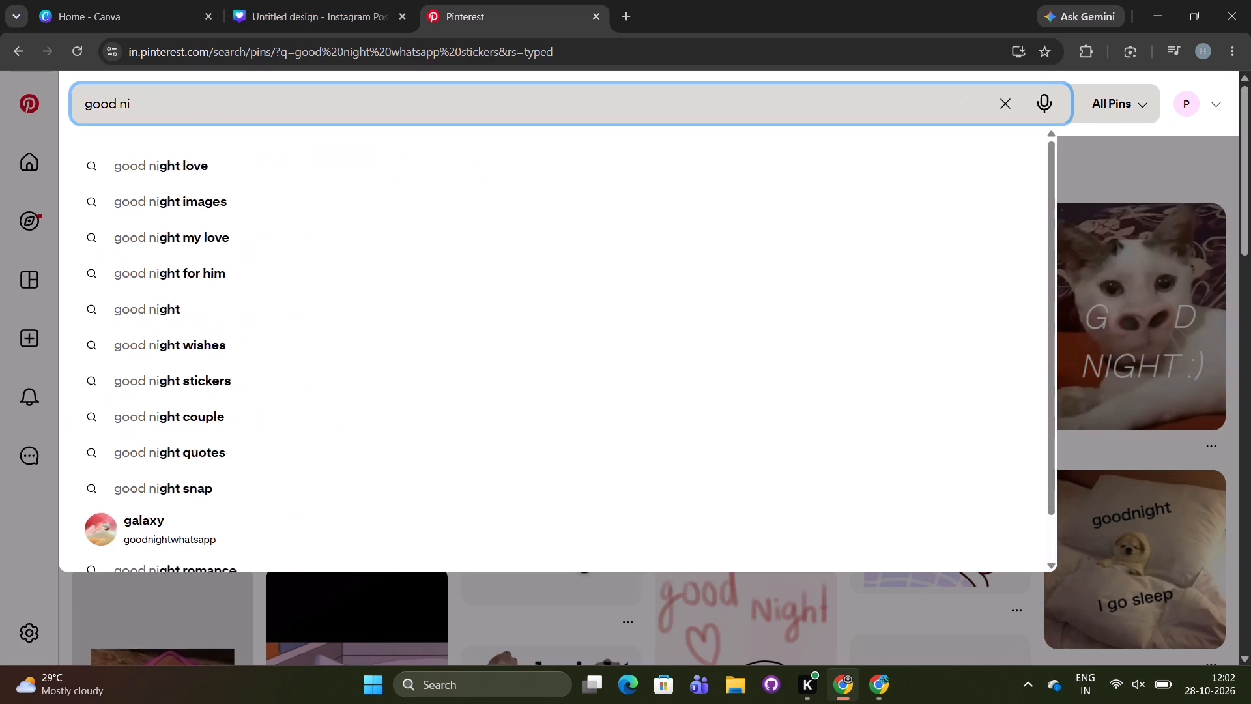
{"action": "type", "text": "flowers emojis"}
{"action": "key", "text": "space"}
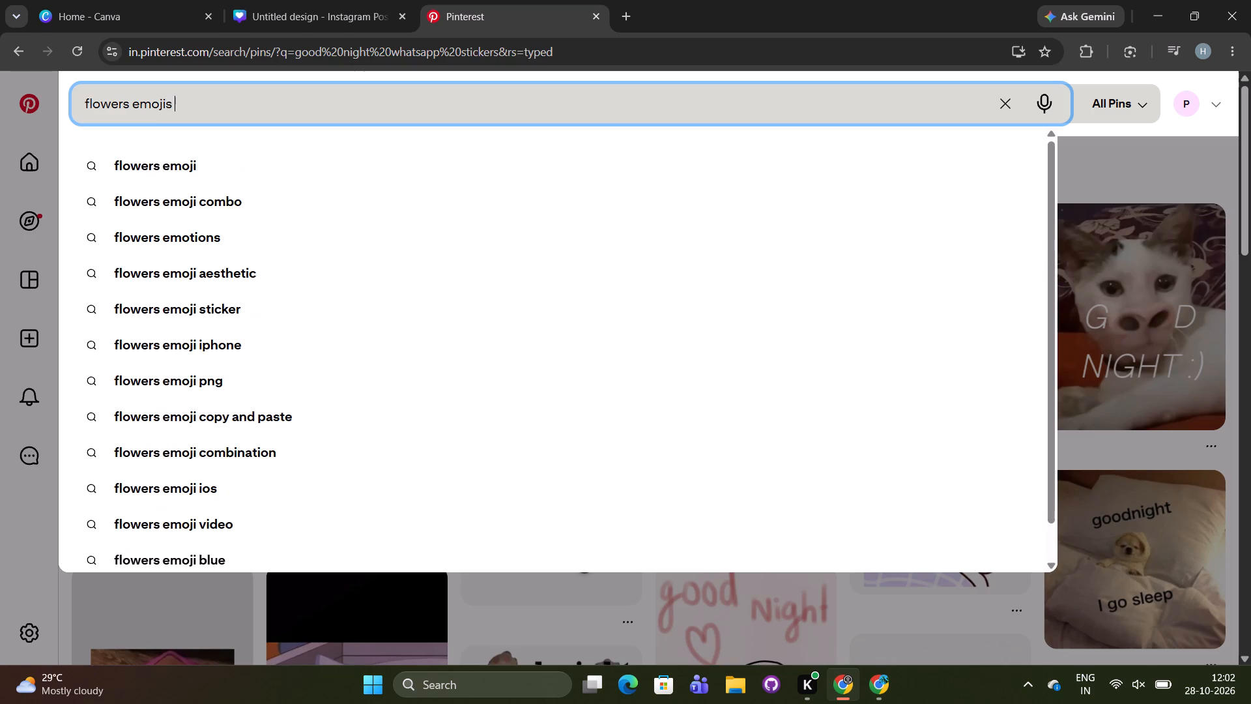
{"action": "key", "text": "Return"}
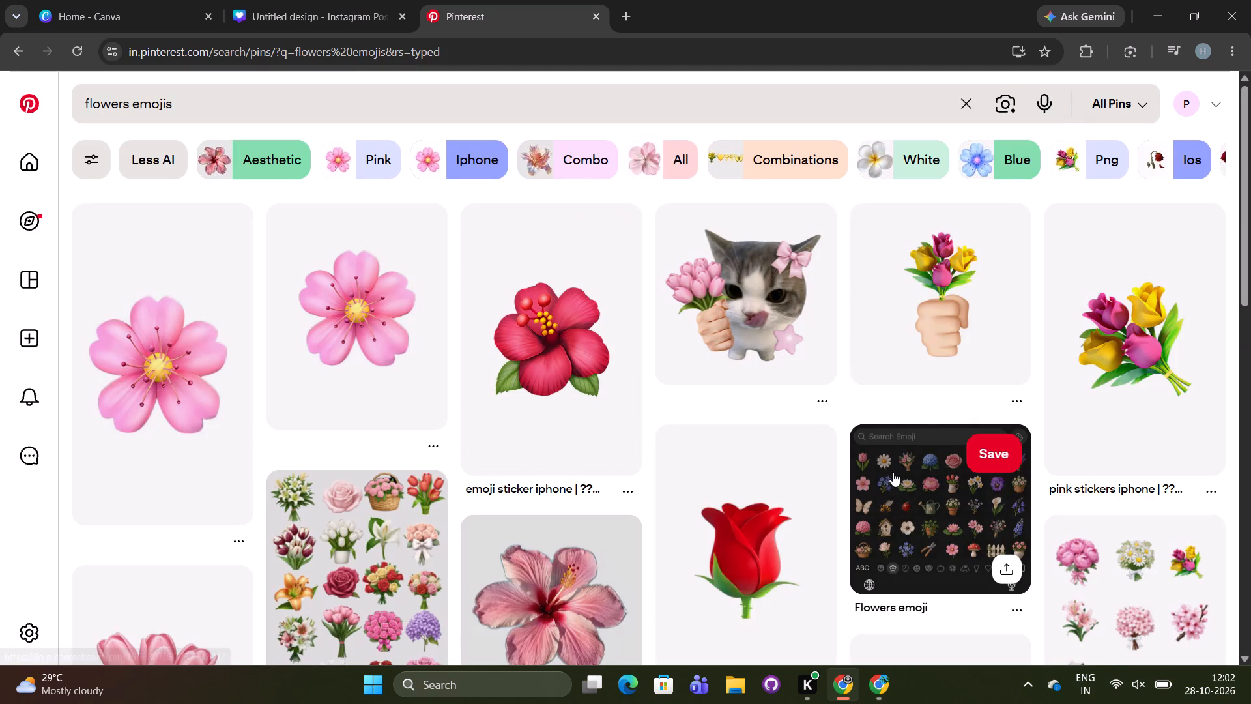
On Pinterest, open the pin of the cat holding pink tulips and look through its related stickers for a flower image.
{"action": "scroll", "coordinate": [577, 368], "scroll_direction": "down", "scroll_amount": 2}
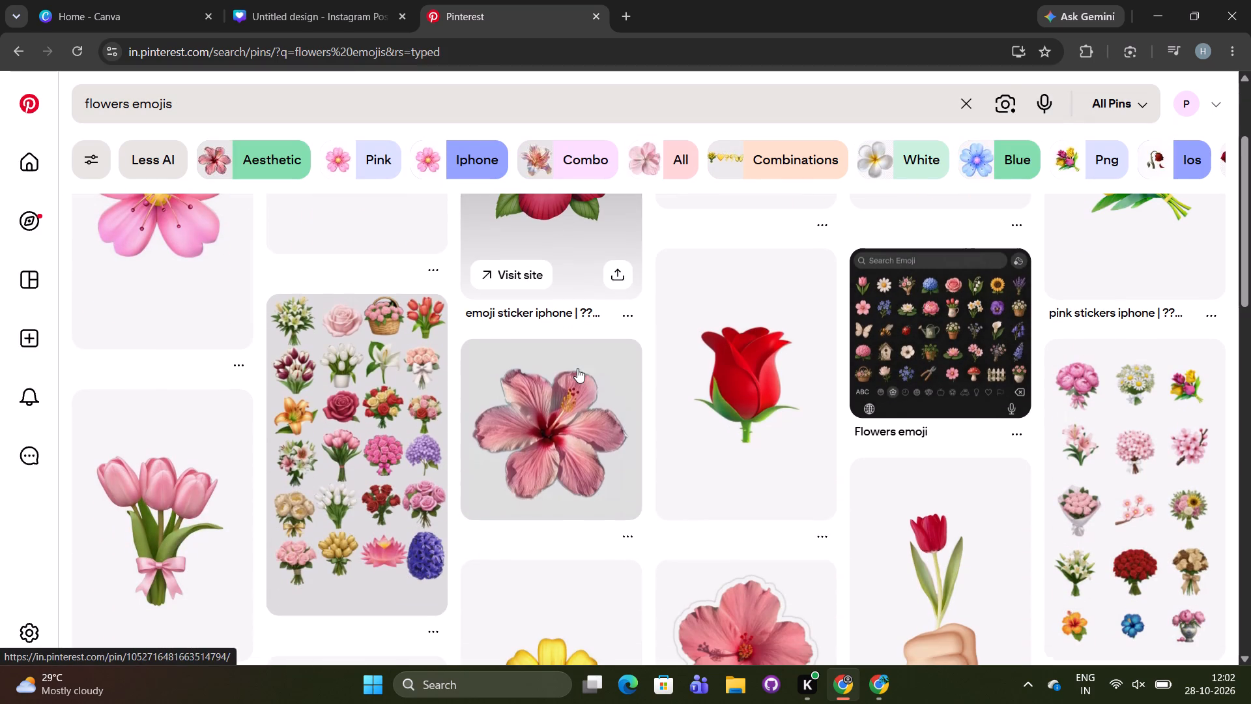
{"action": "scroll", "coordinate": [542, 473], "scroll_direction": "up", "scroll_amount": 2}
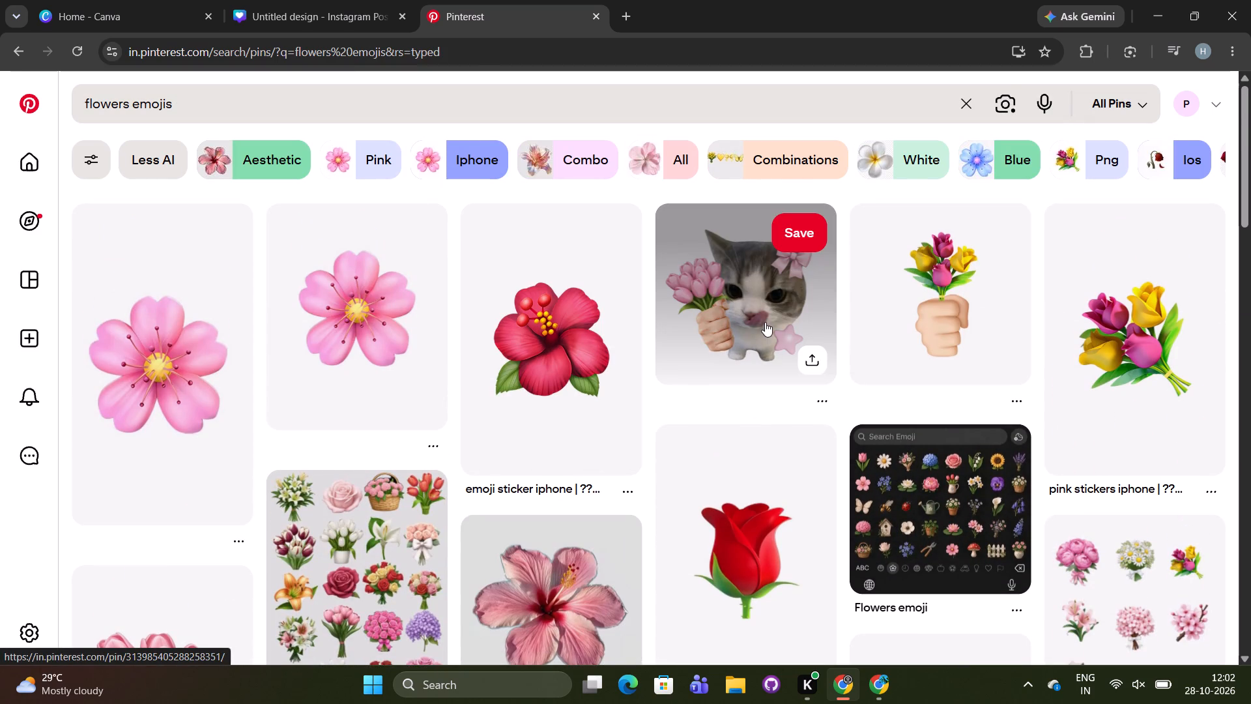
{"action": "left_click", "coordinate": [765, 322]}
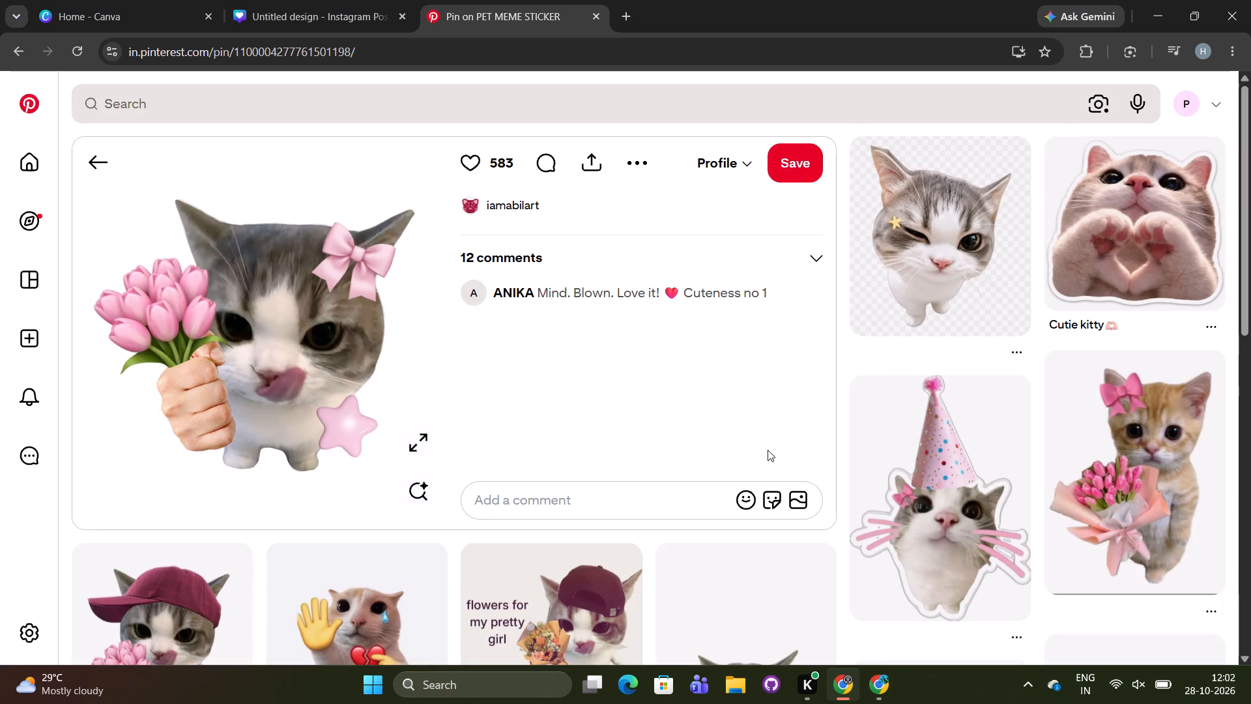
{"action": "scroll", "coordinate": [768, 450], "scroll_direction": "down", "scroll_amount": 6}
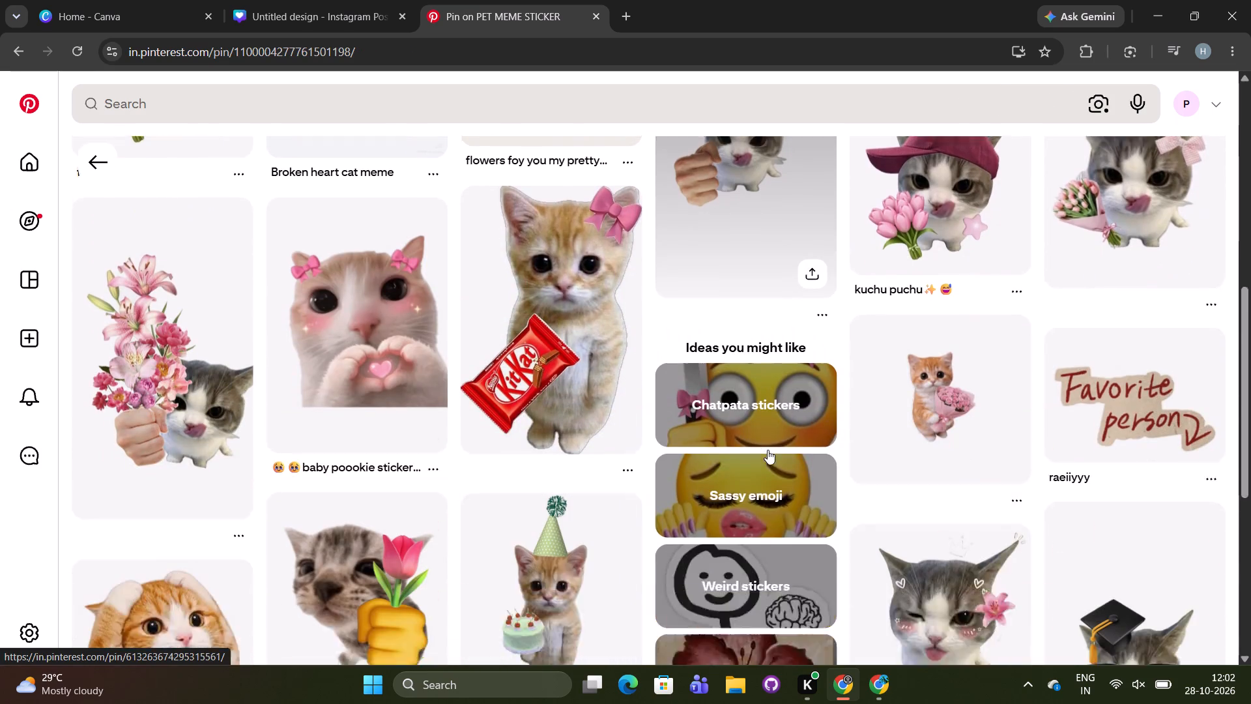
{"action": "scroll", "coordinate": [768, 450], "scroll_direction": "down", "scroll_amount": 4}
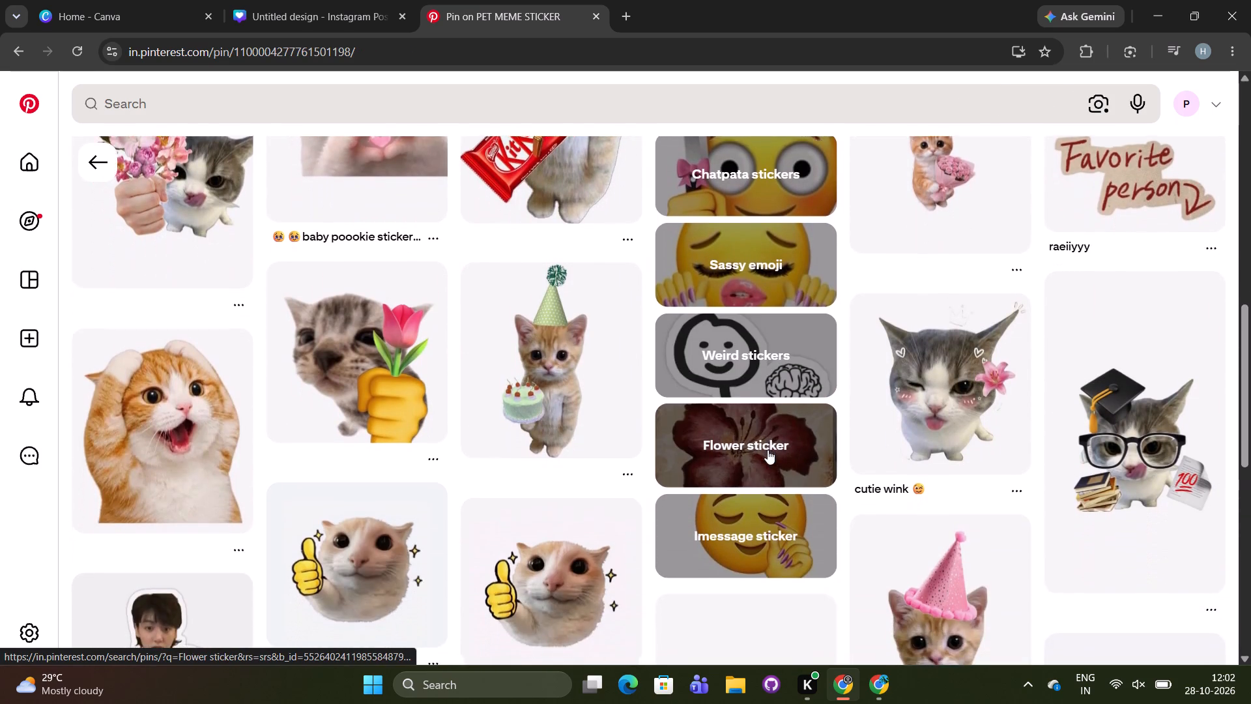
{"action": "scroll", "coordinate": [768, 450], "scroll_direction": "down", "scroll_amount": 6}
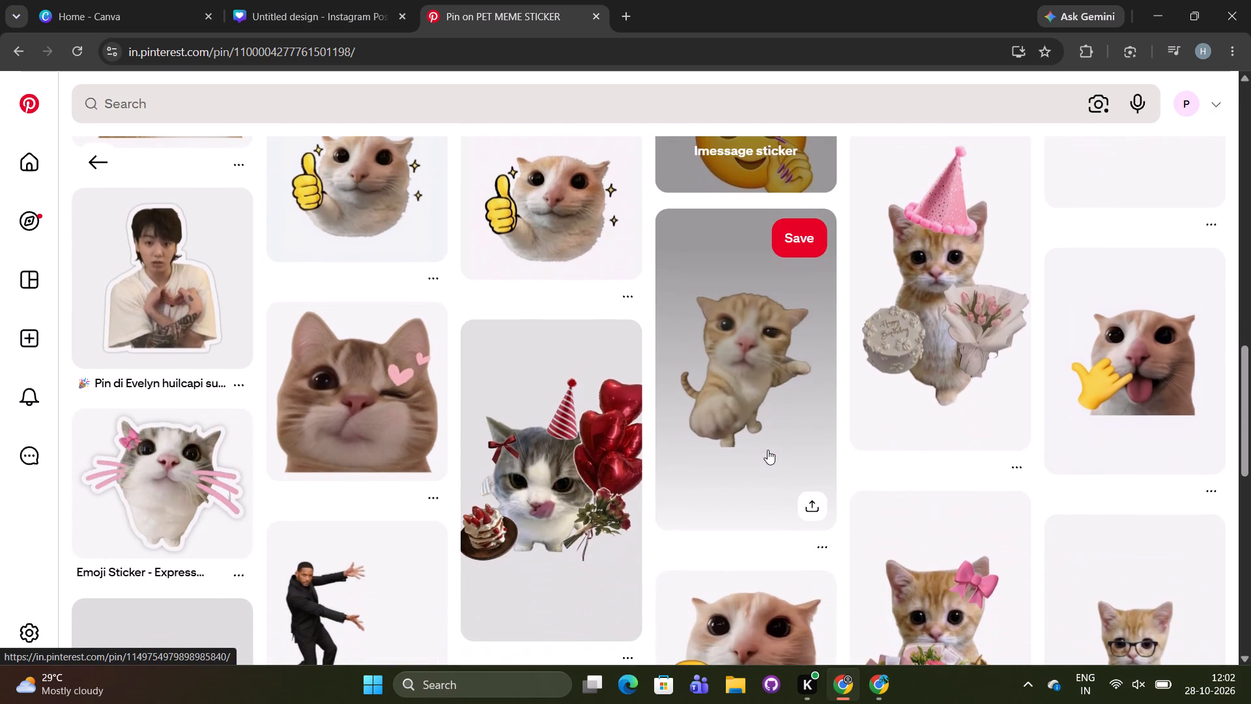
{"action": "scroll", "coordinate": [768, 450], "scroll_direction": "down", "scroll_amount": 3}
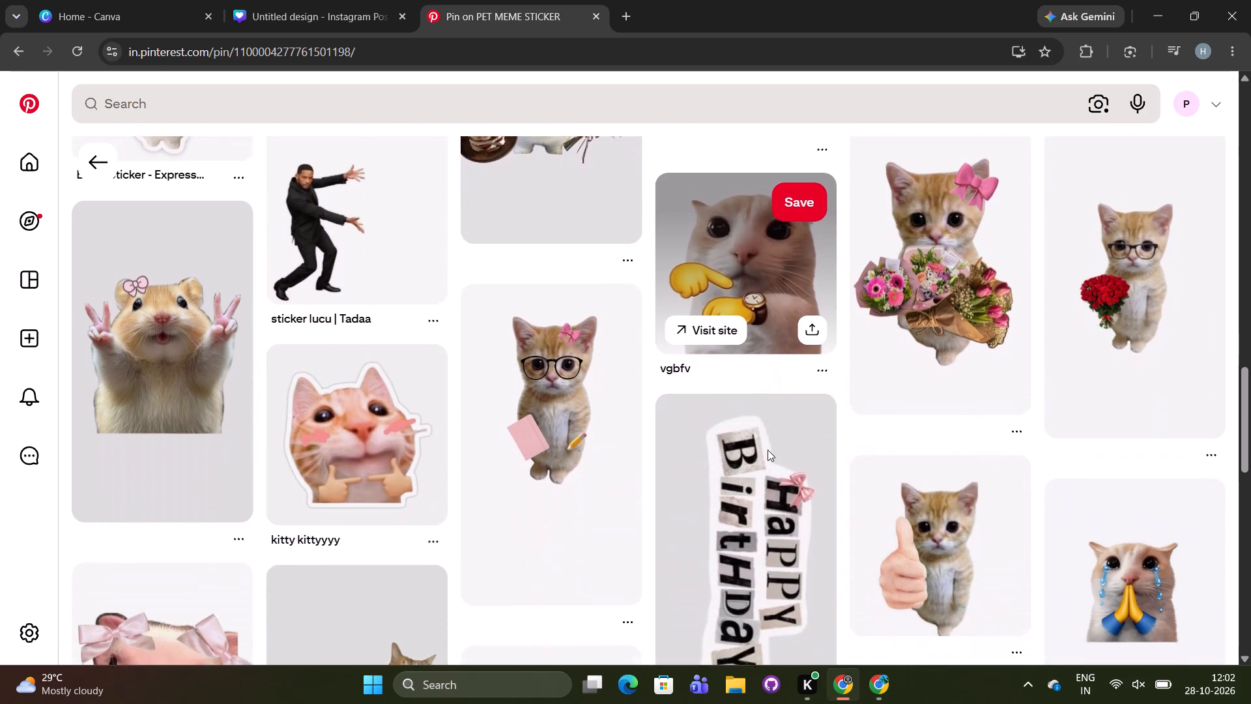
{"action": "scroll", "coordinate": [768, 450], "scroll_direction": "down", "scroll_amount": 2}
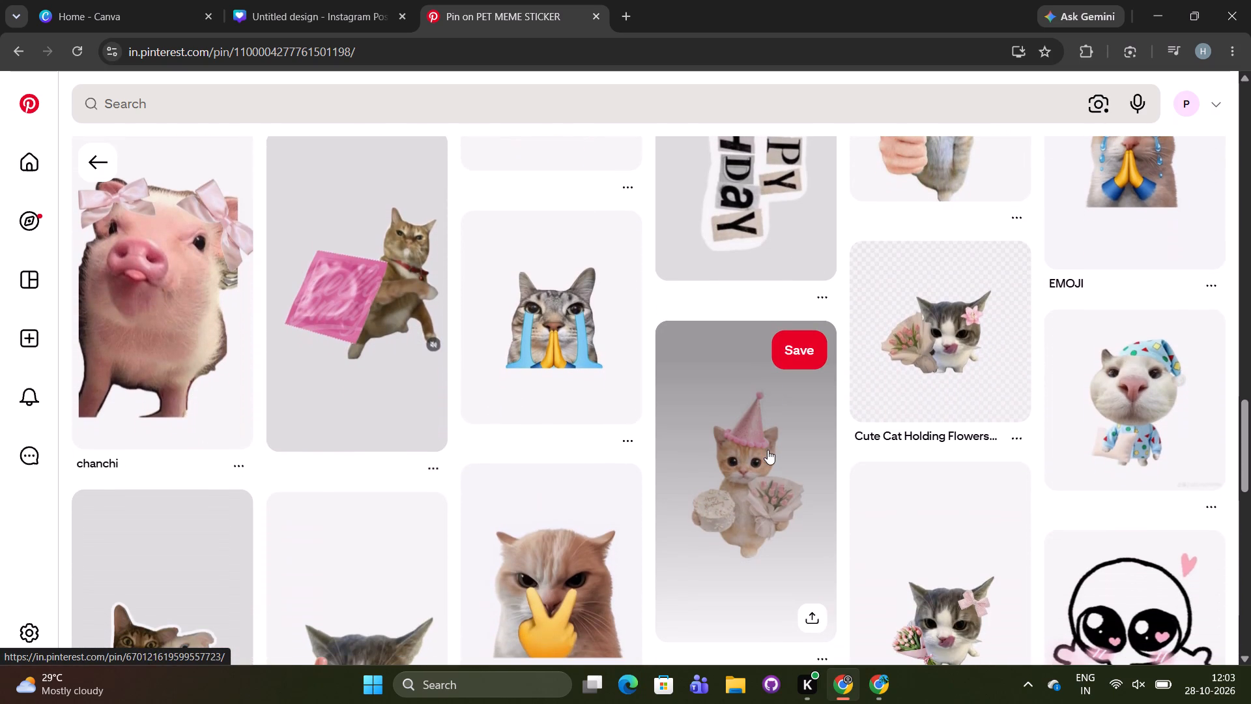
{"action": "scroll", "coordinate": [605, 408], "scroll_direction": "up", "scroll_amount": 1}
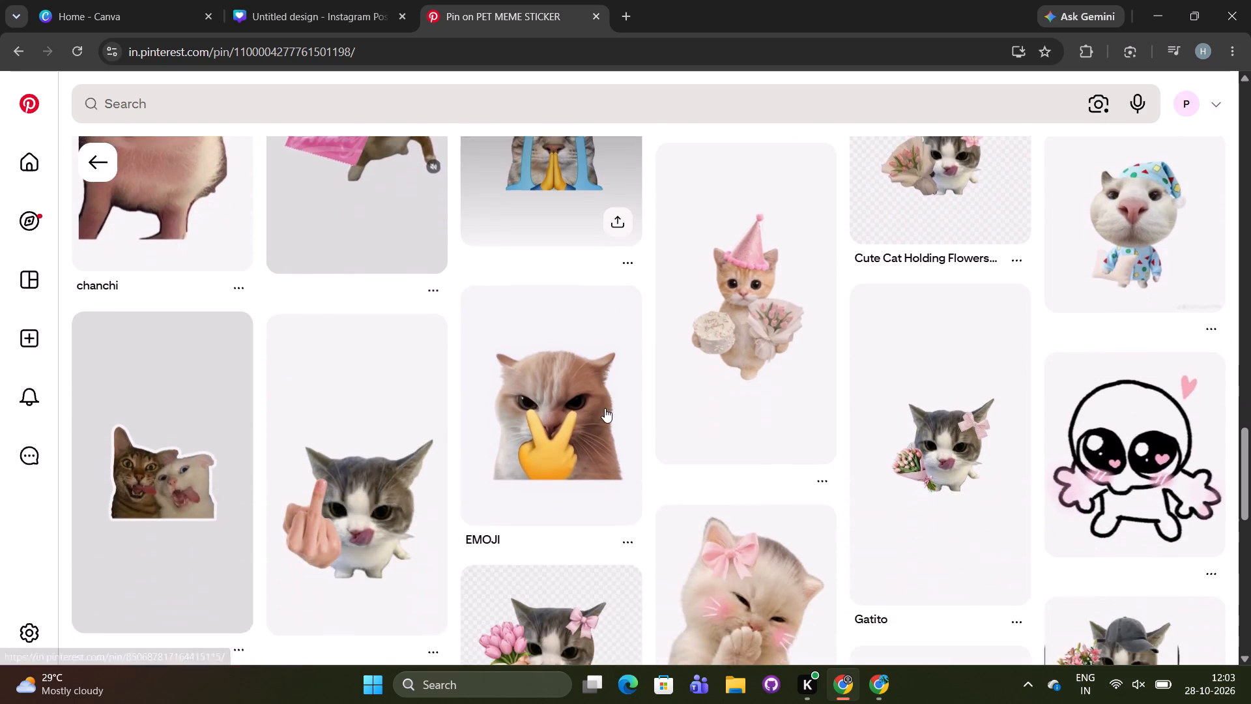
{"action": "scroll", "coordinate": [605, 408], "scroll_direction": "up", "scroll_amount": 2}
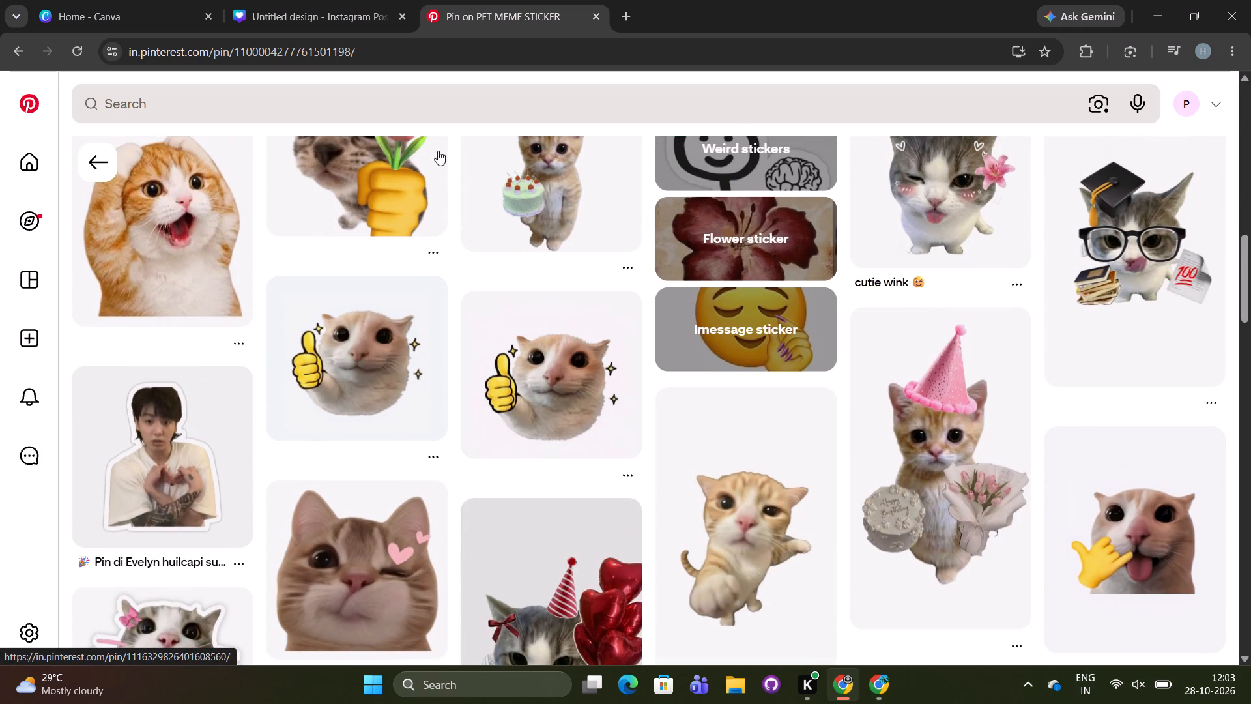
Search Pinterest for "flowers emoji in hand".
{"action": "left_click", "coordinate": [404, 110]}
{"action": "type", "text": "flowr"}
{"action": "key", "text": "BackSpace"}
{"action": "type", "text": "ers emoji in hand"}
{"action": "key", "text": "space"}
{"action": "key", "text": "Return"}
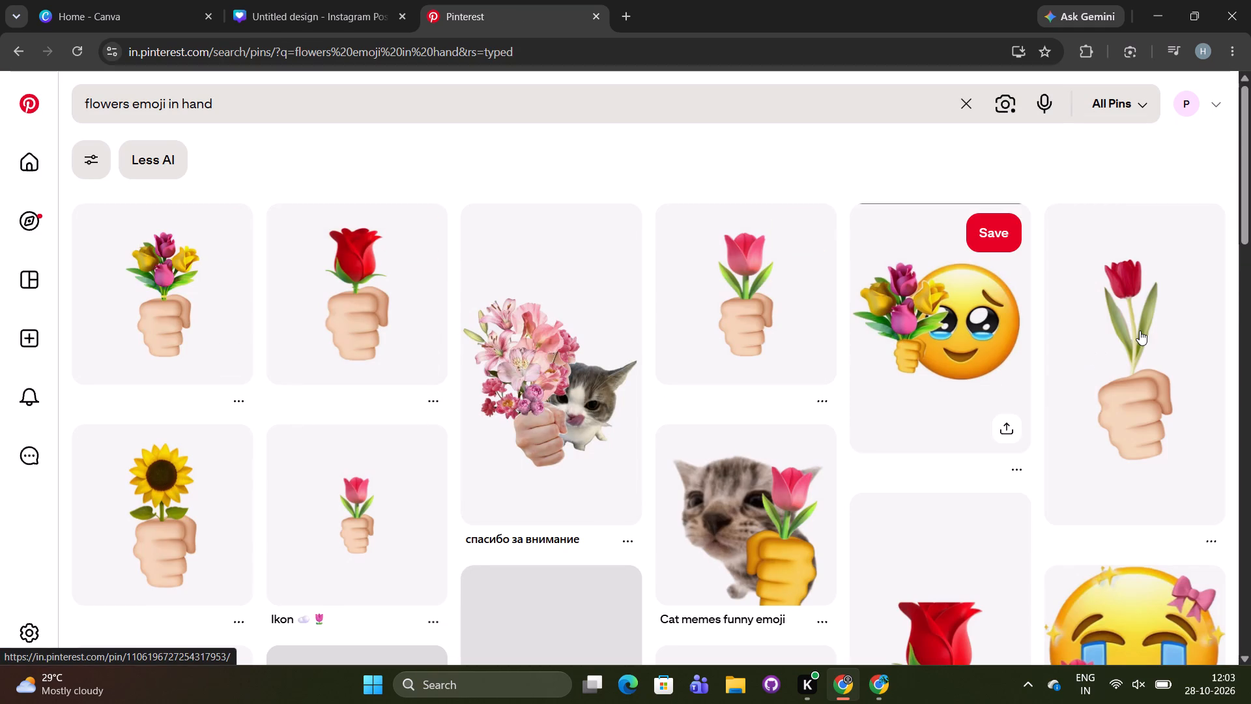
Open the Pinterest pin of a light-skinned hand holding pink and yellow tulips and copy its image.
{"action": "scroll", "coordinate": [192, 321], "scroll_direction": "up", "scroll_amount": 1}
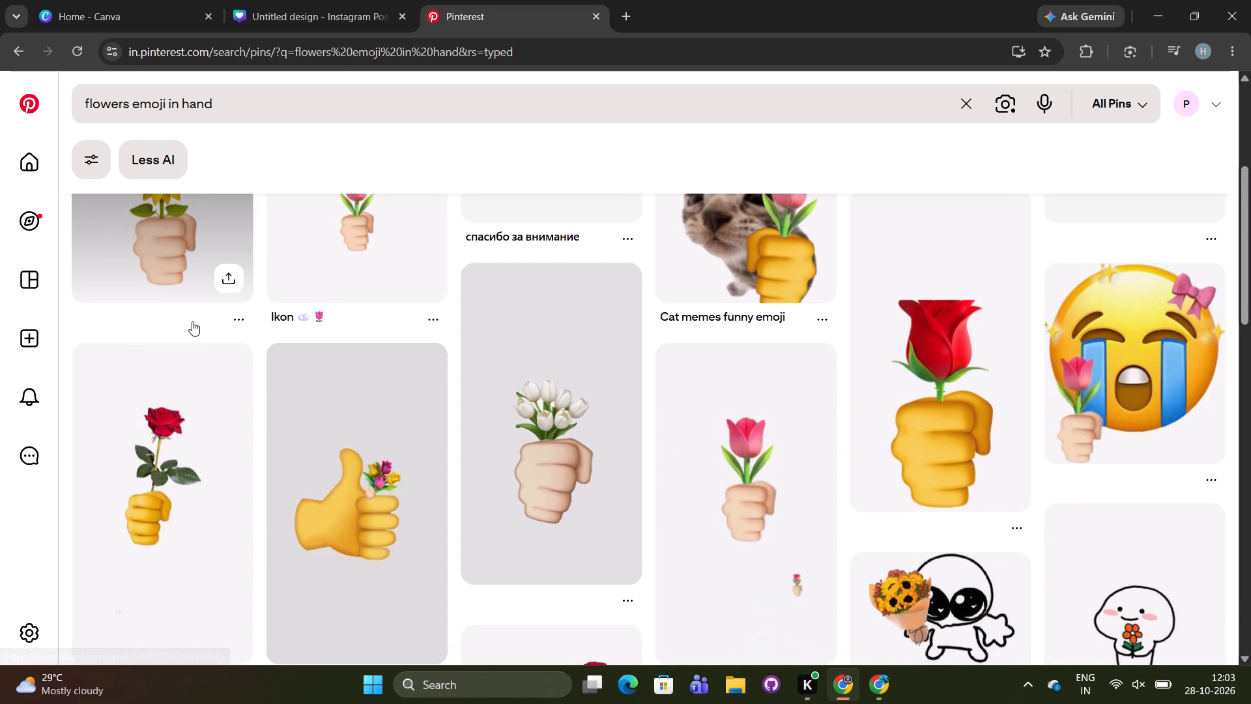
{"action": "scroll", "coordinate": [192, 321], "scroll_direction": "up", "scroll_amount": 2}
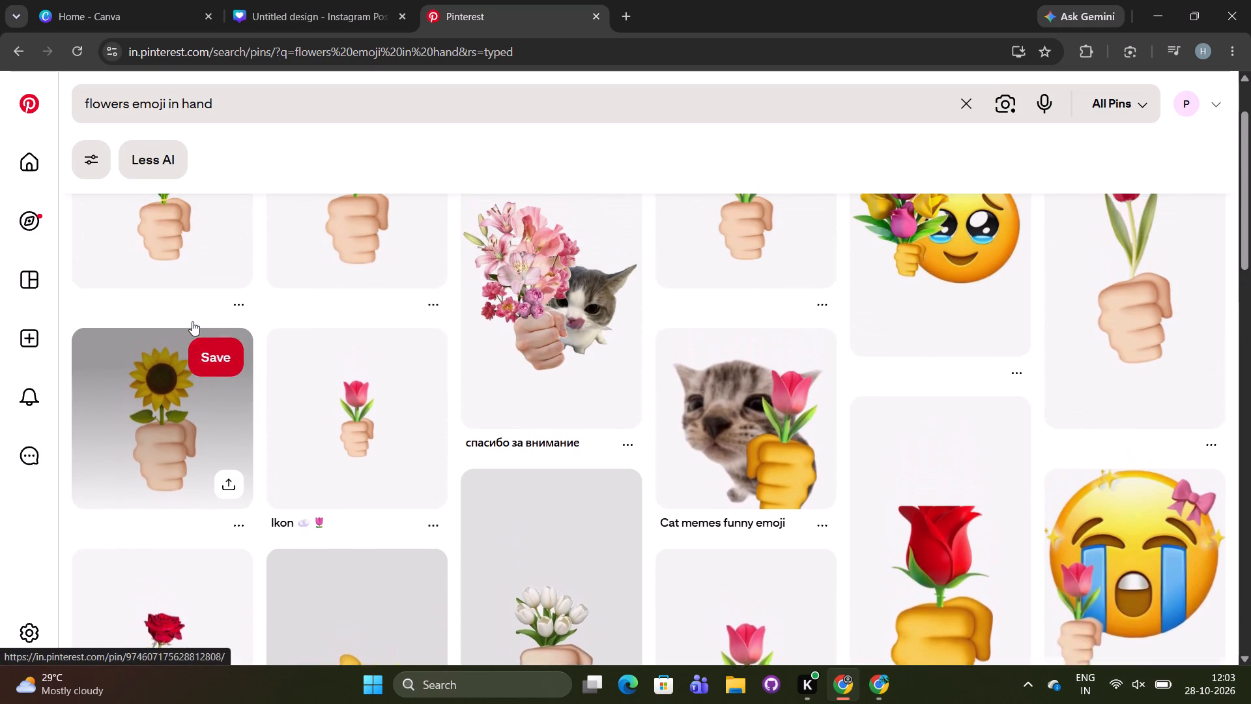
{"action": "scroll", "coordinate": [192, 321], "scroll_direction": "up", "scroll_amount": 1}
{"action": "left_click", "coordinate": [185, 298]}
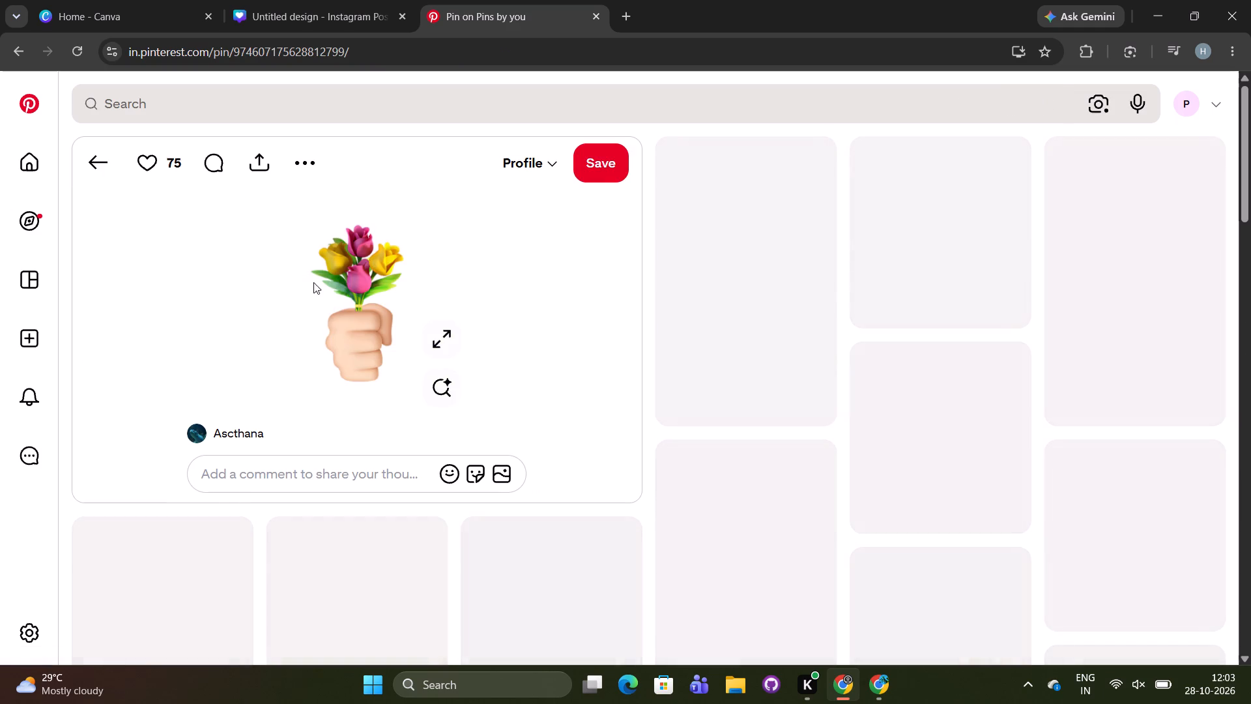
{"action": "right_click", "coordinate": [302, 288]}
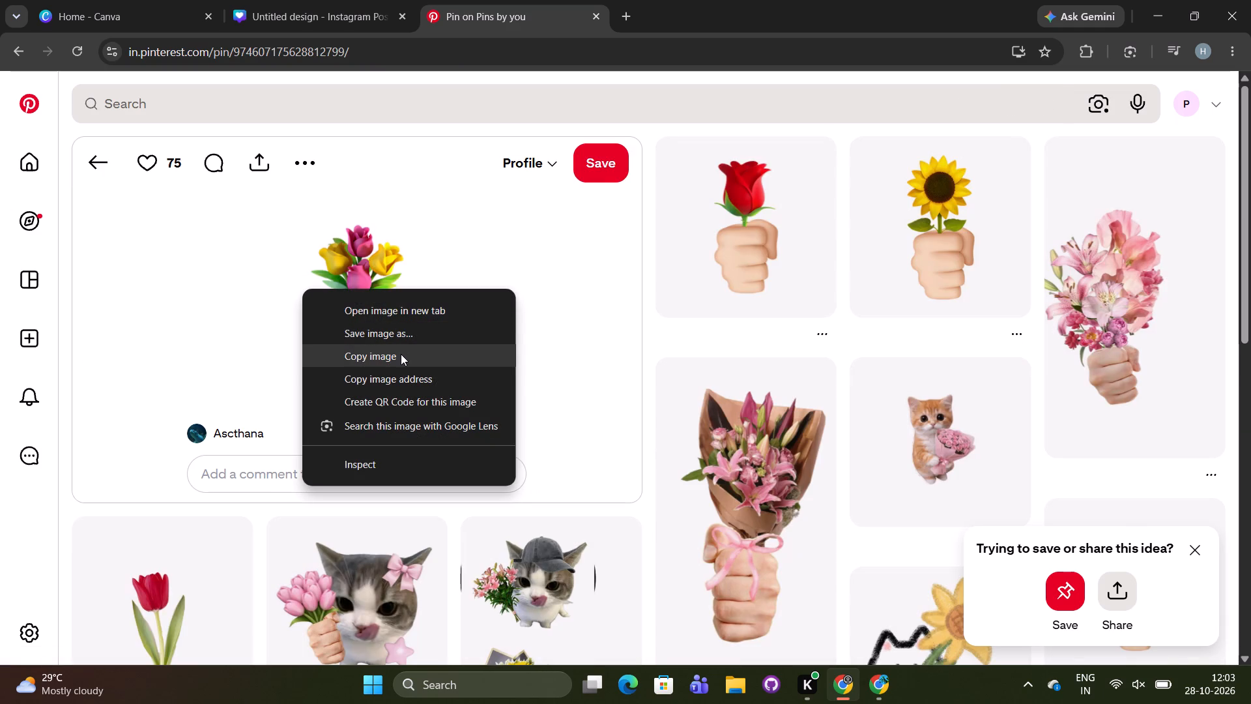
{"action": "left_click", "coordinate": [401, 354]}
Paste the copied tulips-in-hand image into the Canva design and remove its background.
{"action": "left_click", "coordinate": [299, 0]}
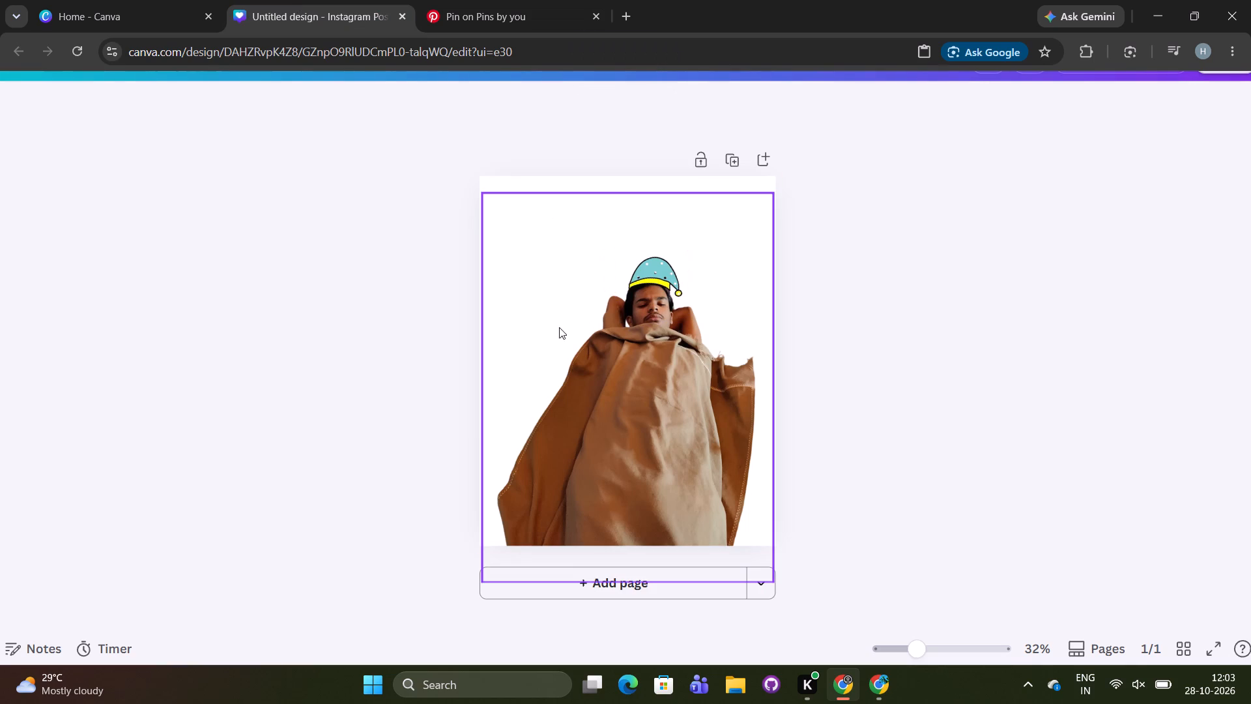
{"action": "right_click", "coordinate": [531, 323]}
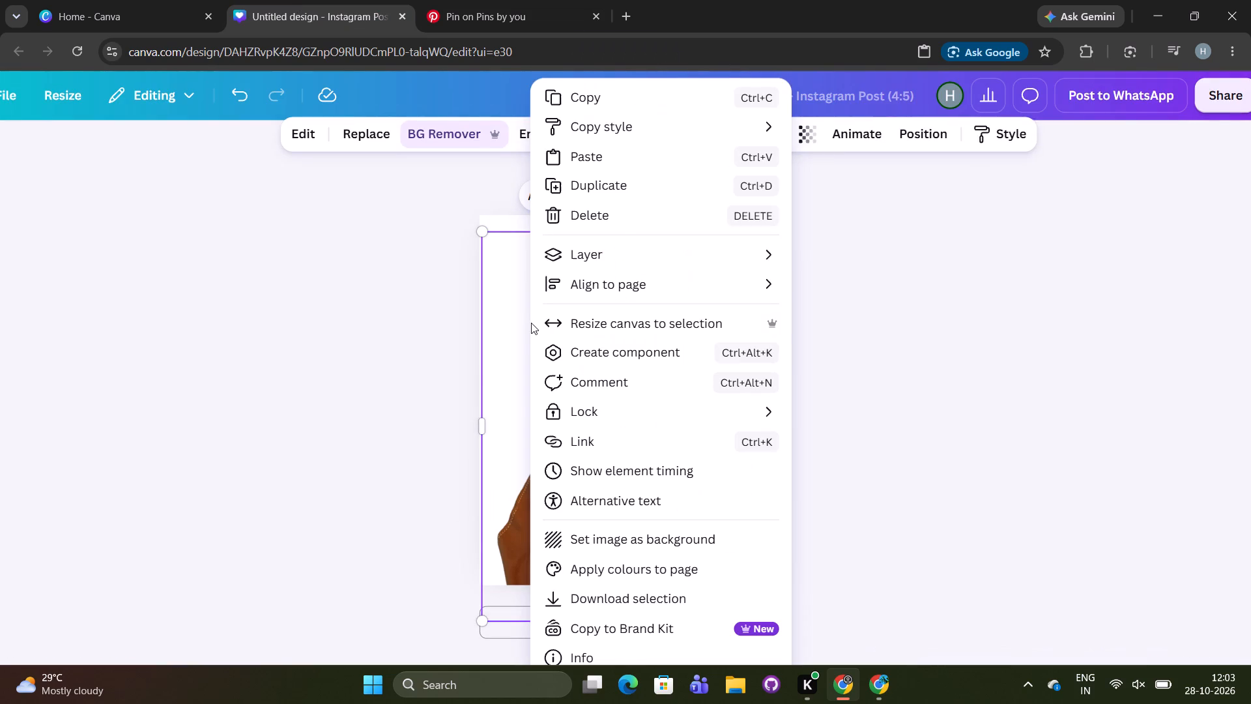
{"action": "left_click", "coordinate": [631, 141]}
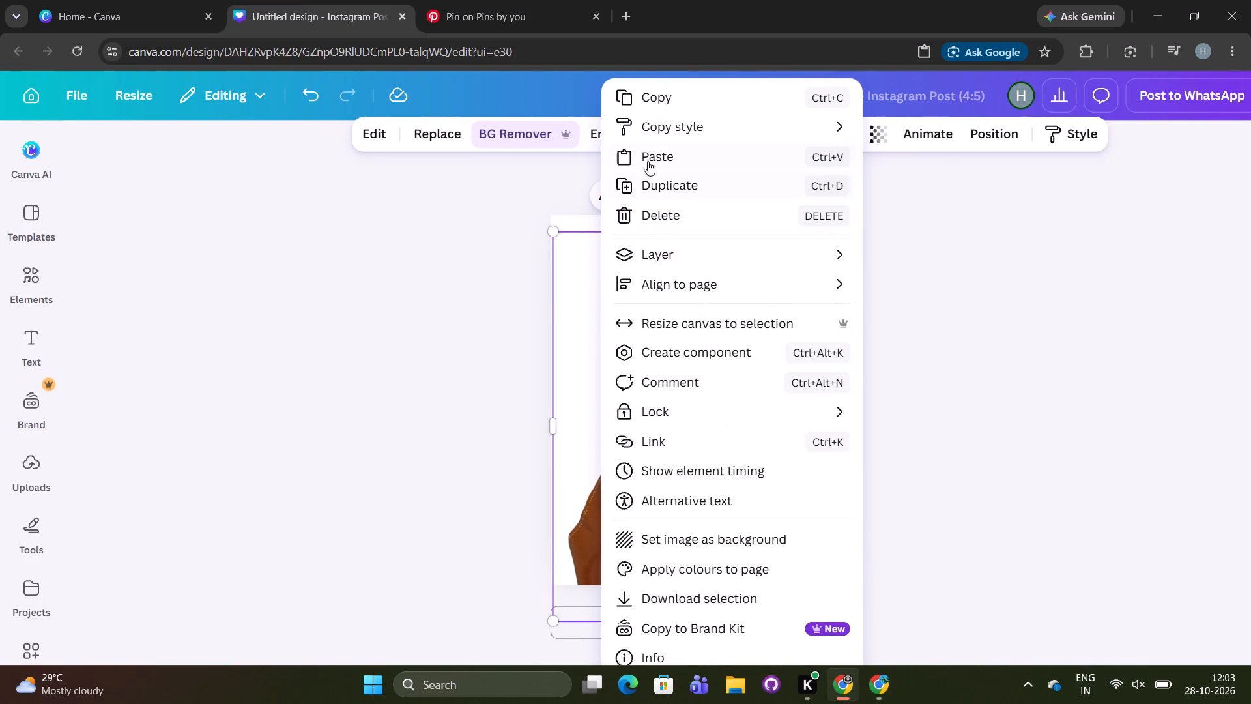
{"action": "left_click", "coordinate": [650, 156]}
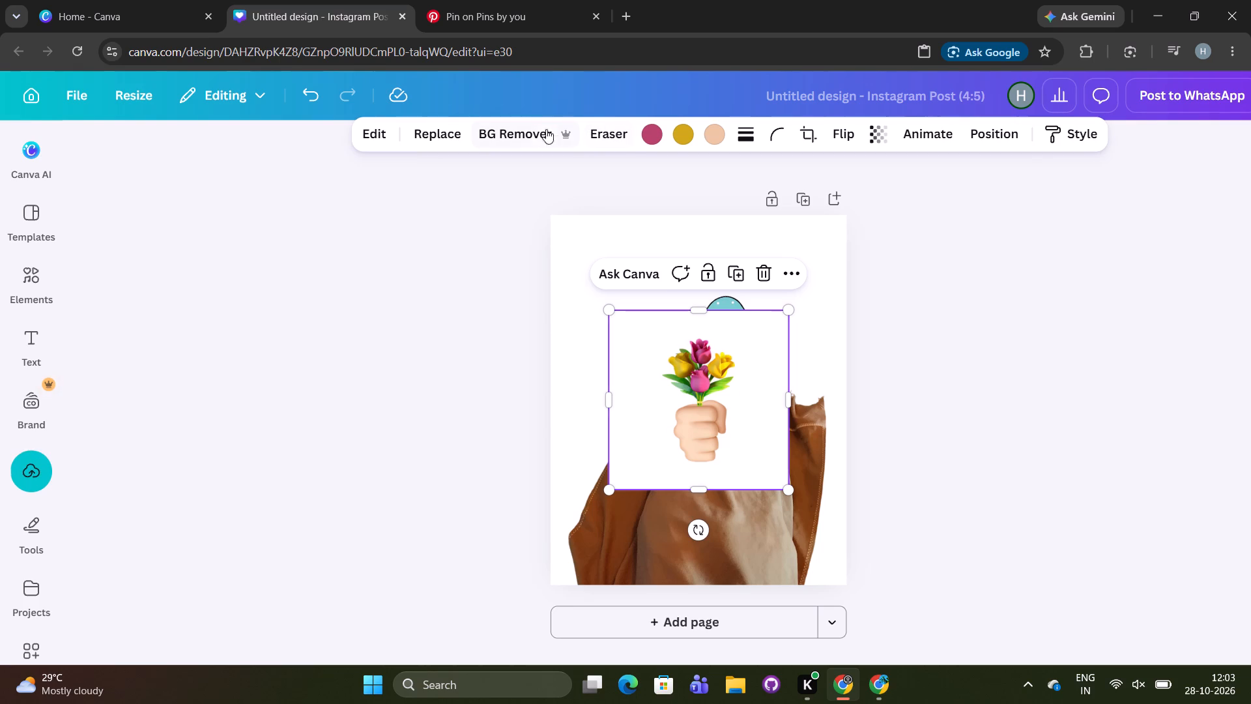
{"action": "left_click", "coordinate": [526, 129]}
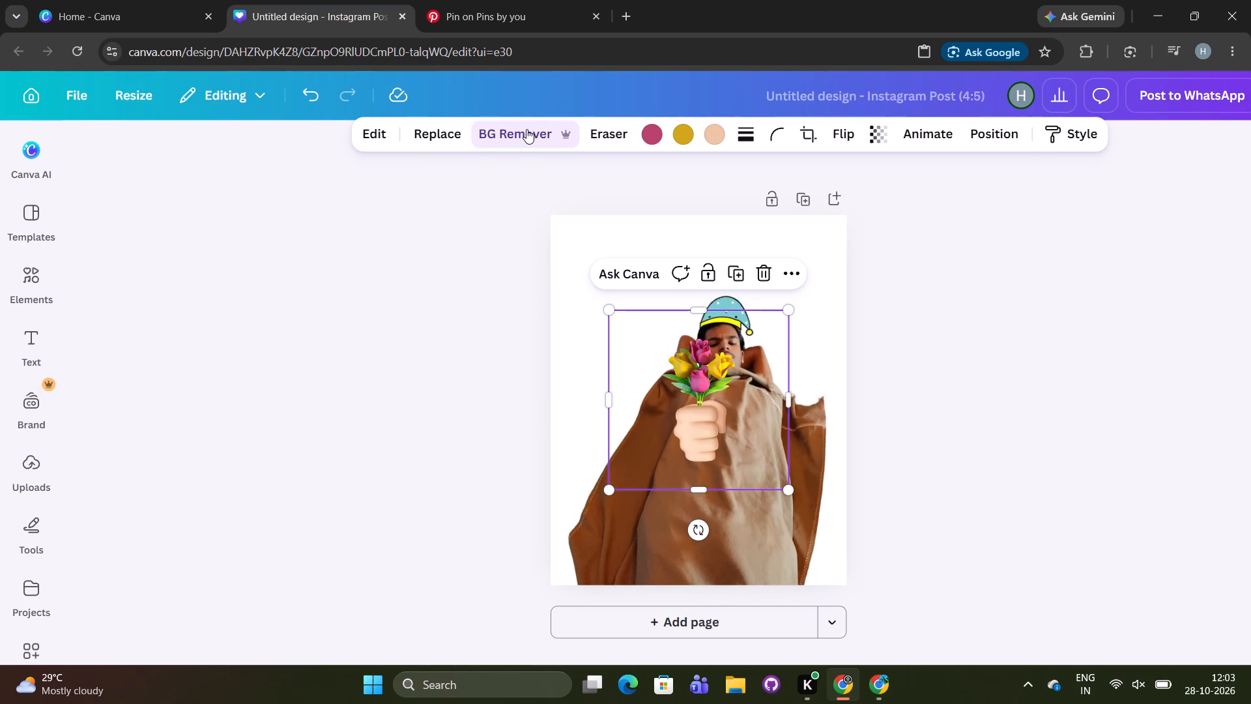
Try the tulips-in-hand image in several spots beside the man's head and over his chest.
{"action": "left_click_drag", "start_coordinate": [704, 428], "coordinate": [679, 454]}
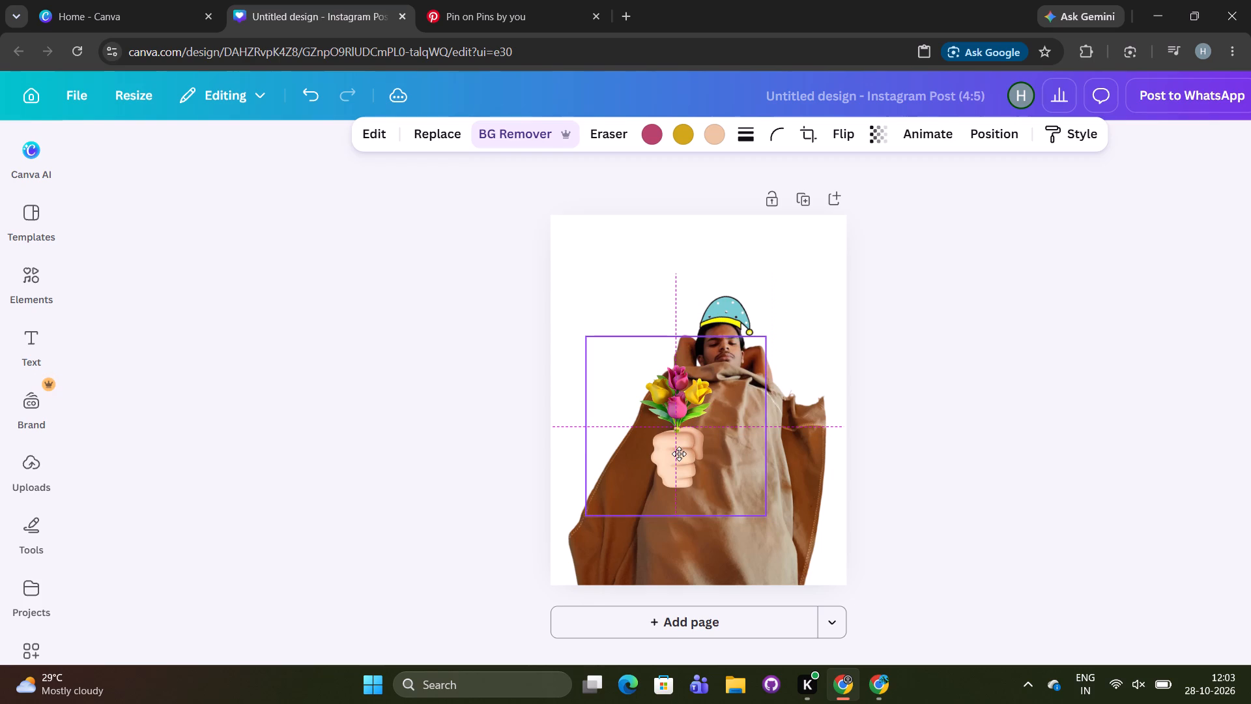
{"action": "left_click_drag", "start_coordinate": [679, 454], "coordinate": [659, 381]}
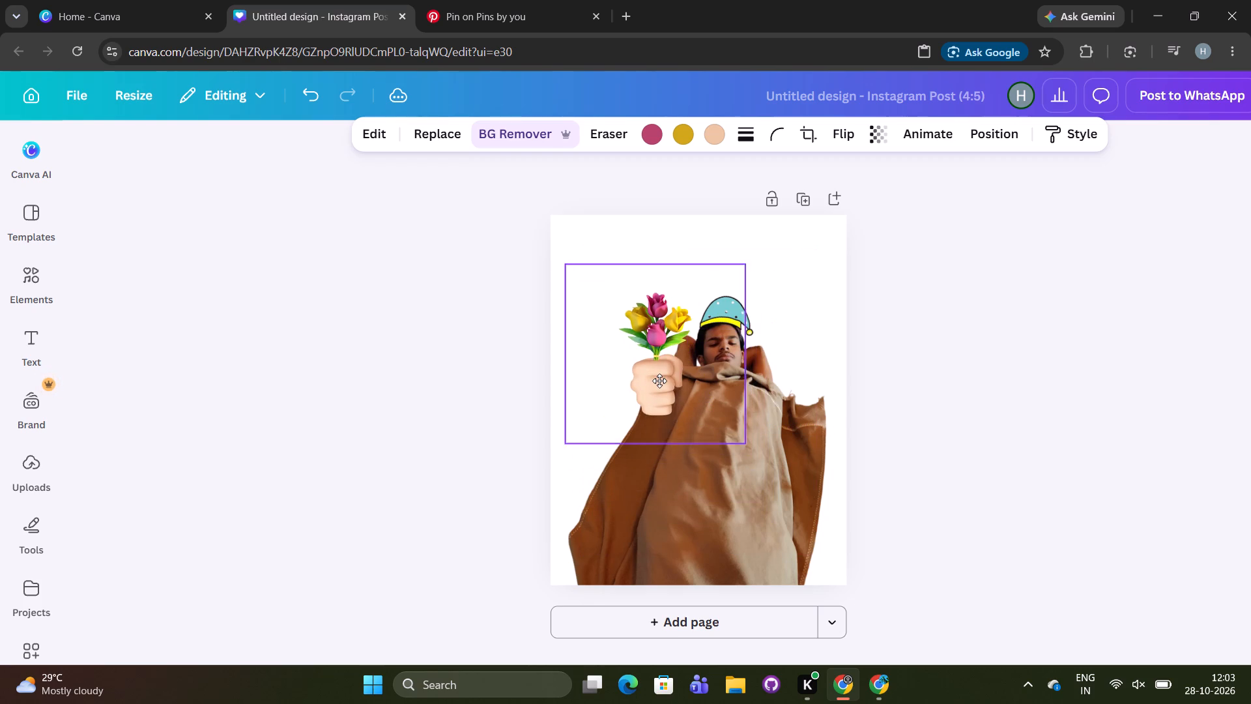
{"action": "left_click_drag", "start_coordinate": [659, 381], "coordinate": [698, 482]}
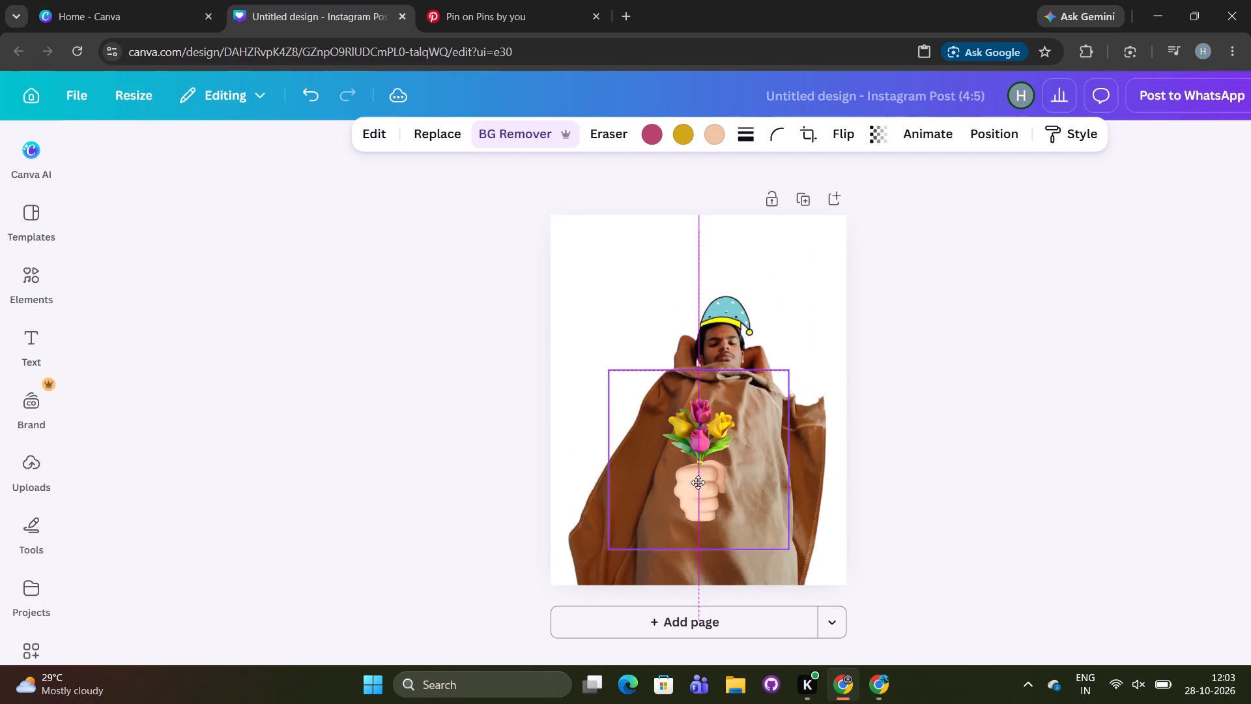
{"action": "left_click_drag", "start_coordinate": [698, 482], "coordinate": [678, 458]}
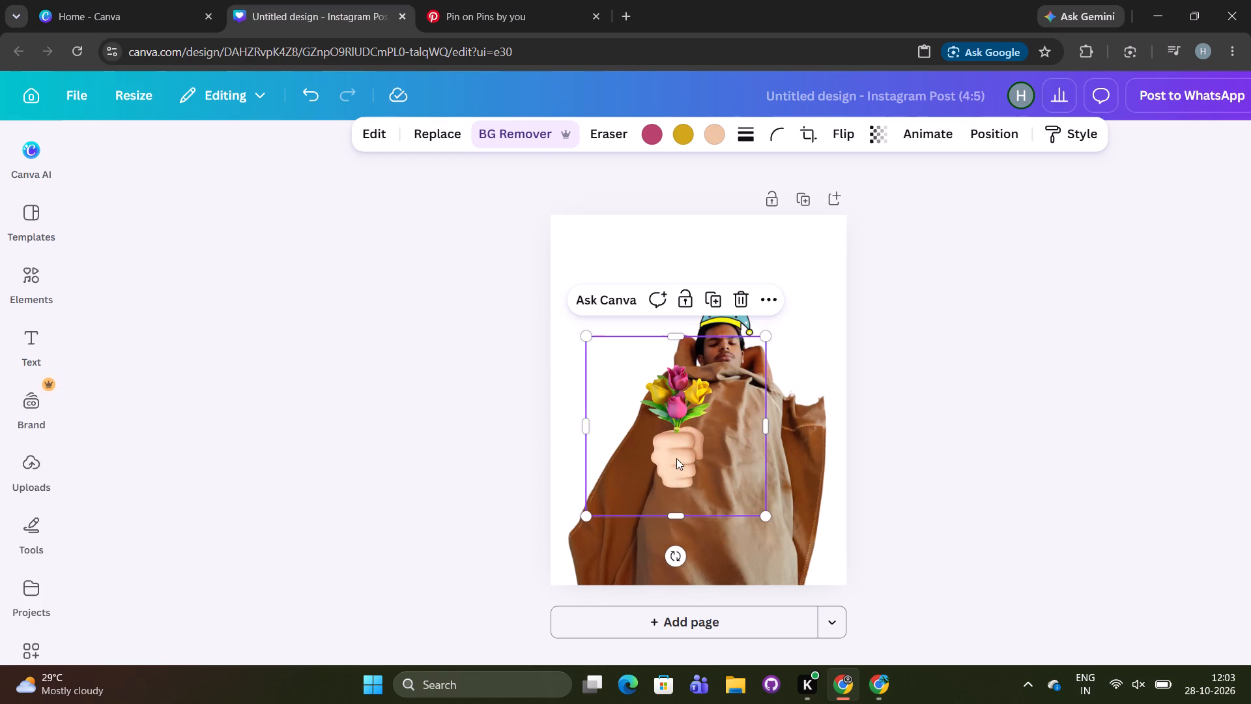
Scale the tulips-in-hand image down to about 540 × 540.
{"action": "left_click_drag", "start_coordinate": [583, 518], "coordinate": [623, 491]}
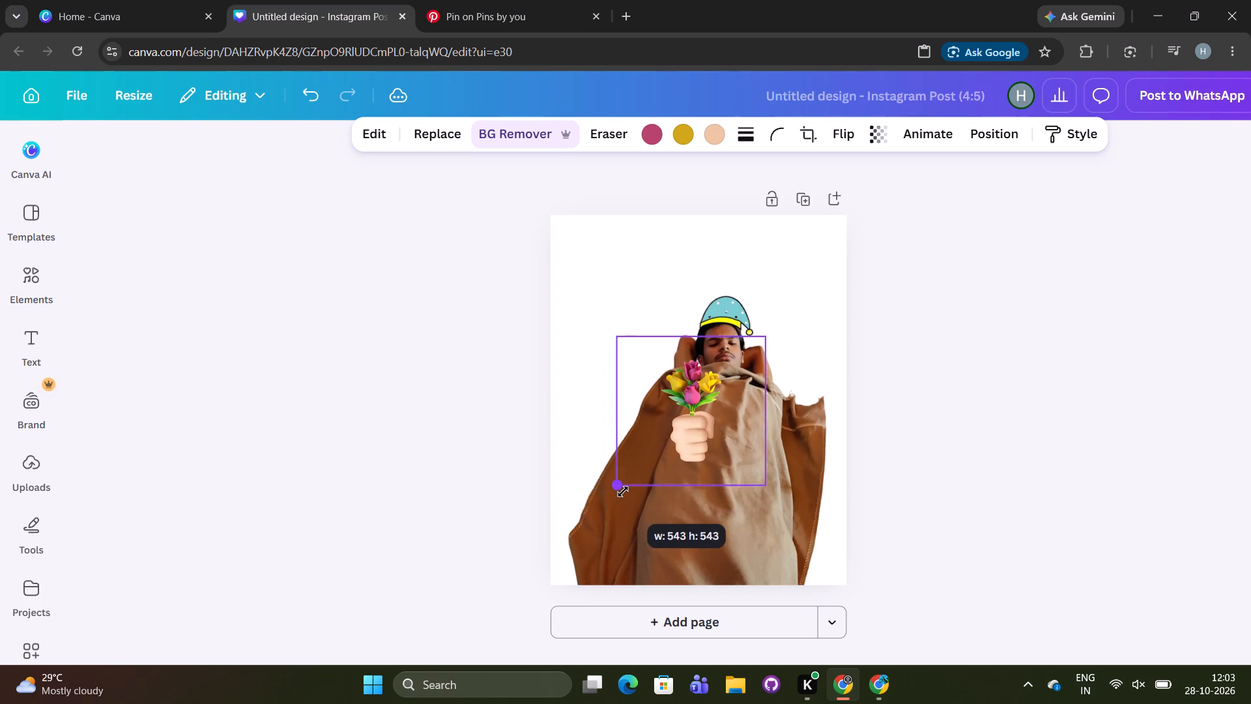
{"action": "left_click_drag", "start_coordinate": [623, 491], "coordinate": [639, 478]}
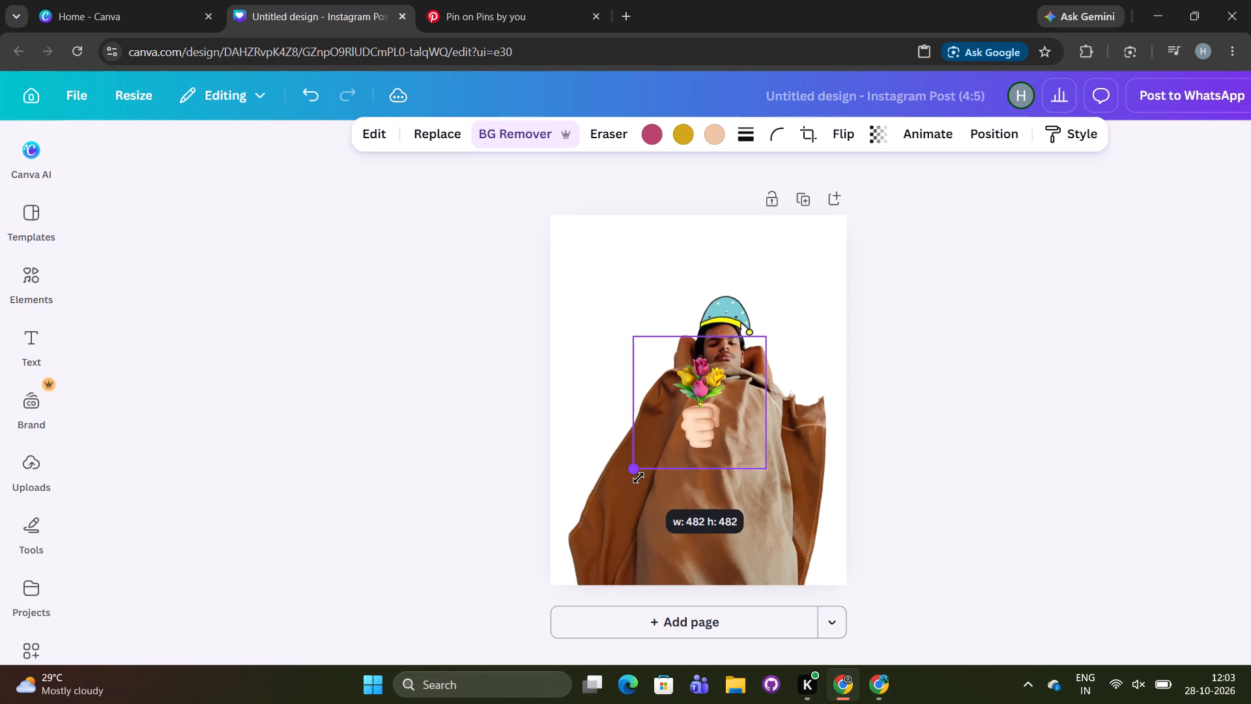
{"action": "left_click_drag", "start_coordinate": [639, 478], "coordinate": [618, 490]}
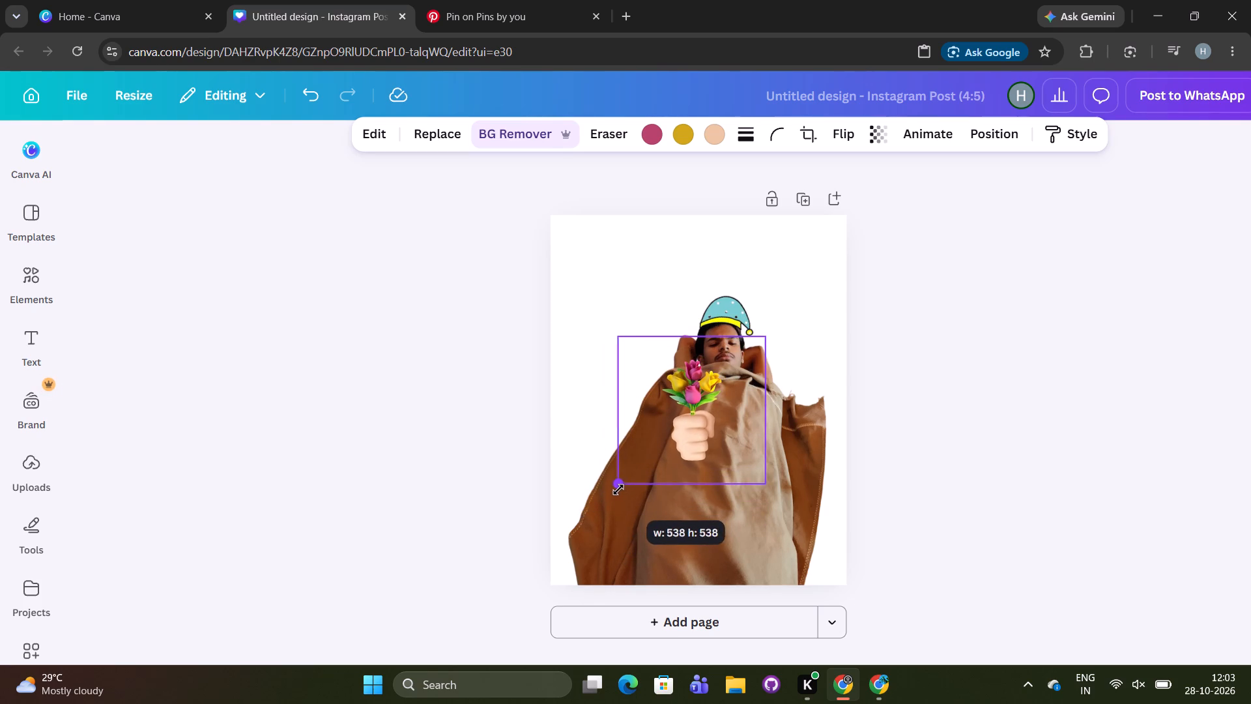
{"action": "left_click_drag", "start_coordinate": [618, 490], "coordinate": [614, 490]}
Position the tulips-in-hand image on the lower middle of the blanket, below the man's face.
{"action": "left_click_drag", "start_coordinate": [706, 408], "coordinate": [646, 278]}
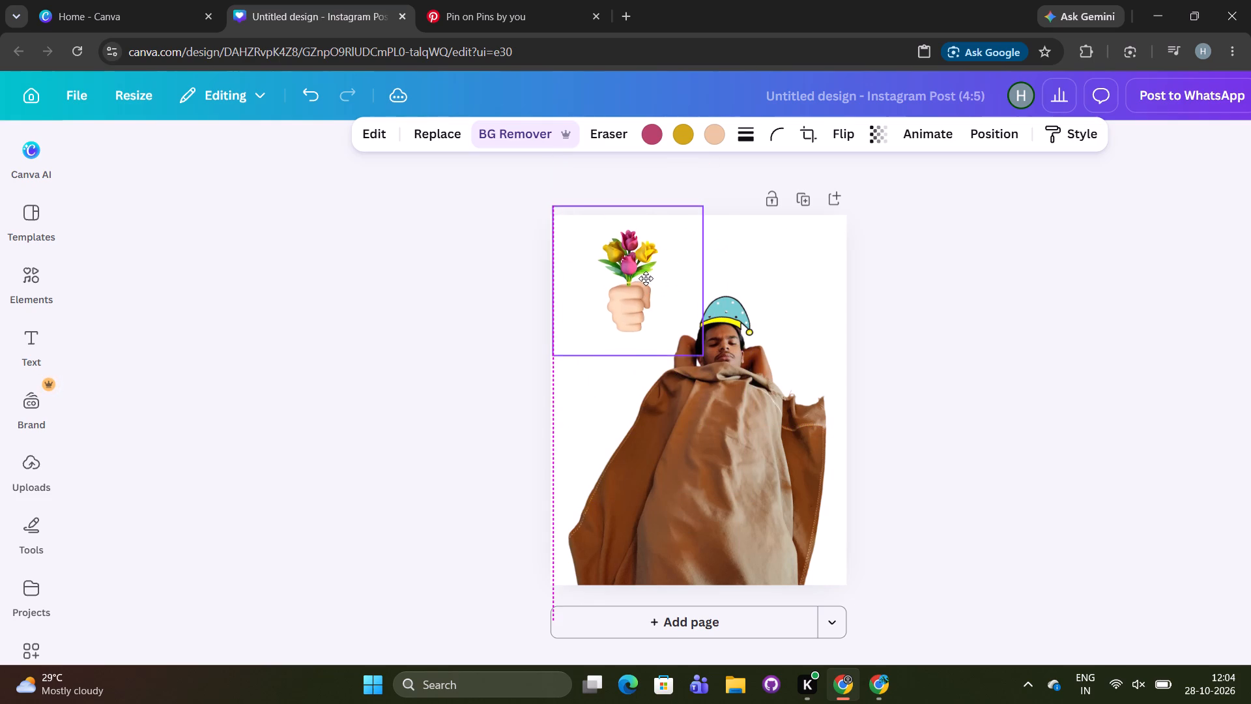
{"action": "left_click_drag", "start_coordinate": [646, 278], "coordinate": [685, 403]}
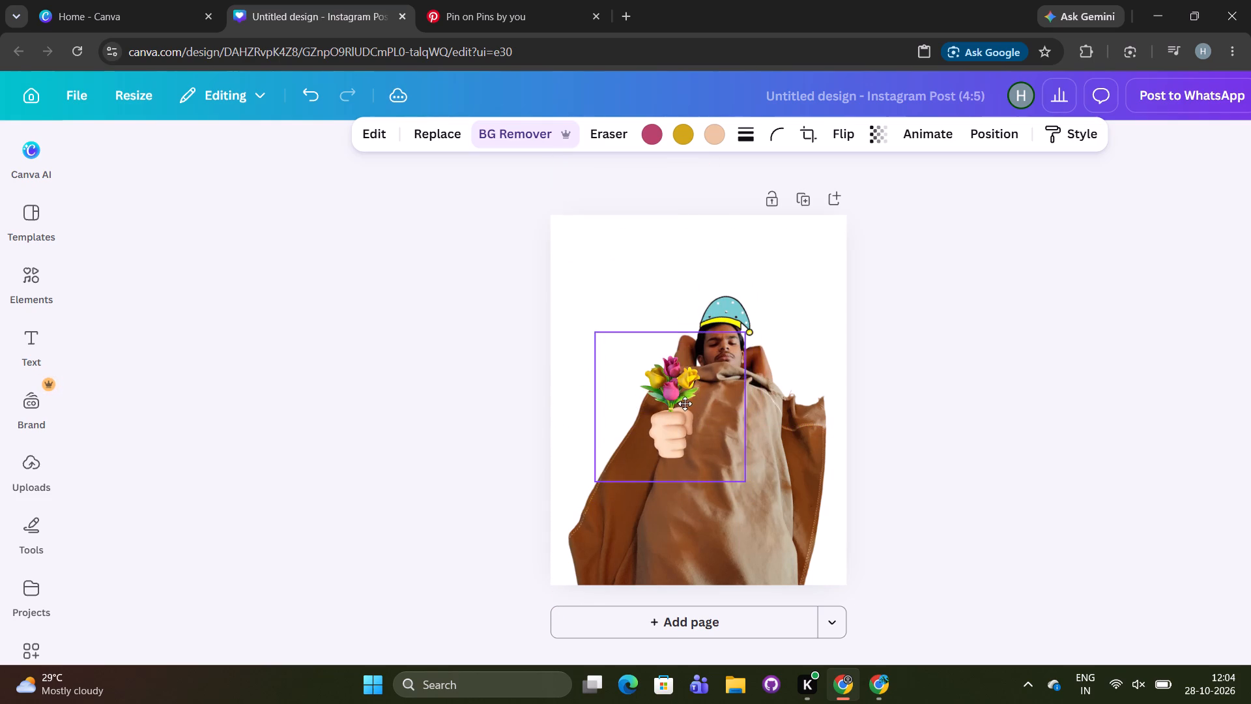
{"action": "left_click_drag", "start_coordinate": [685, 403], "coordinate": [684, 335]}
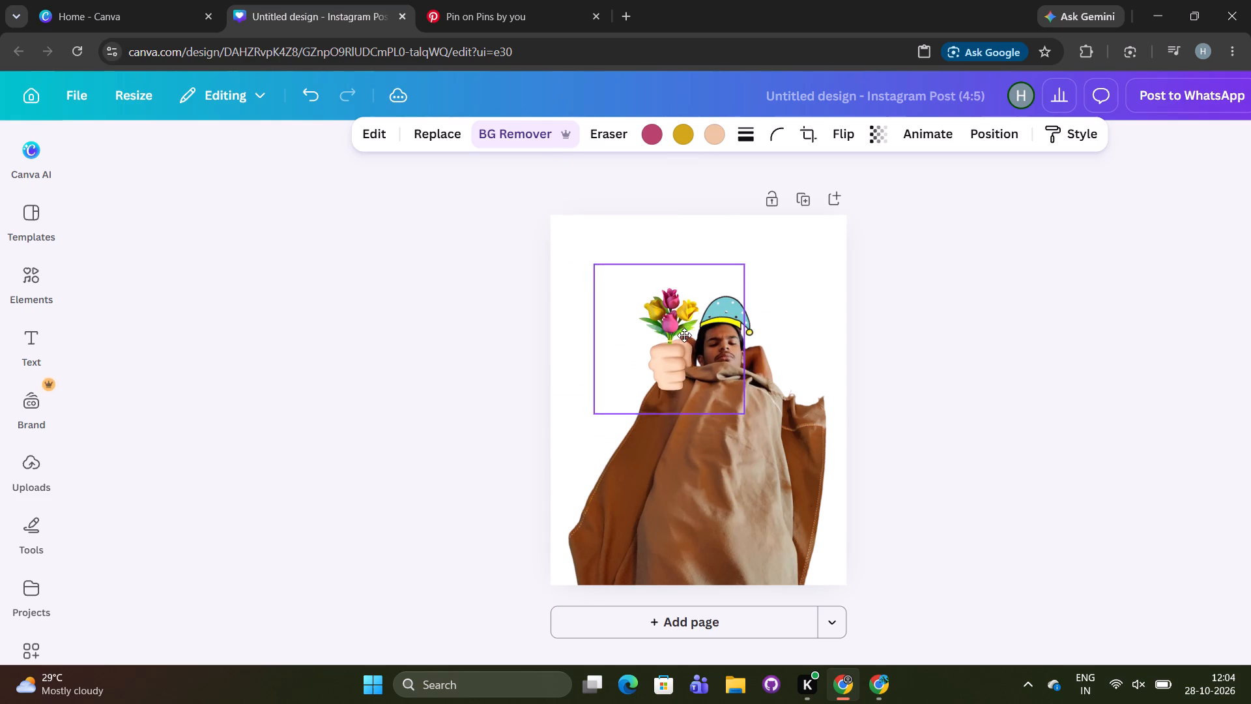
{"action": "left_click_drag", "start_coordinate": [684, 335], "coordinate": [712, 364]}
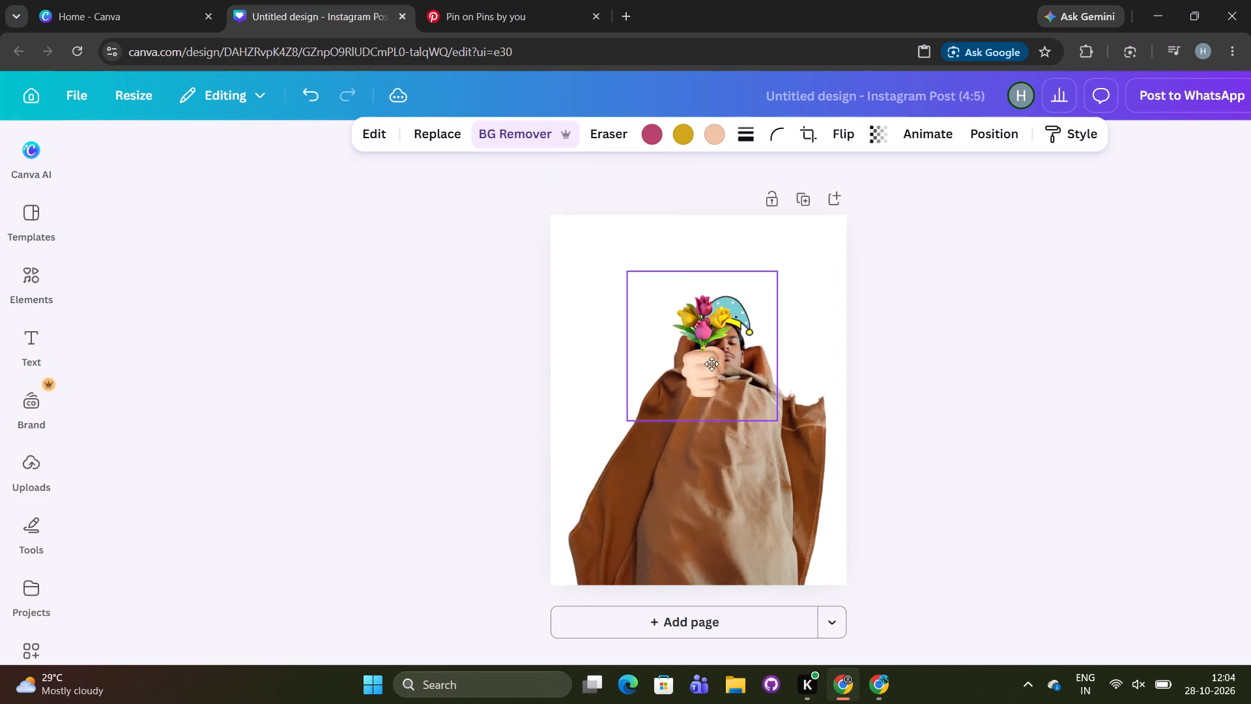
{"action": "left_click_drag", "start_coordinate": [712, 364], "coordinate": [693, 430]}
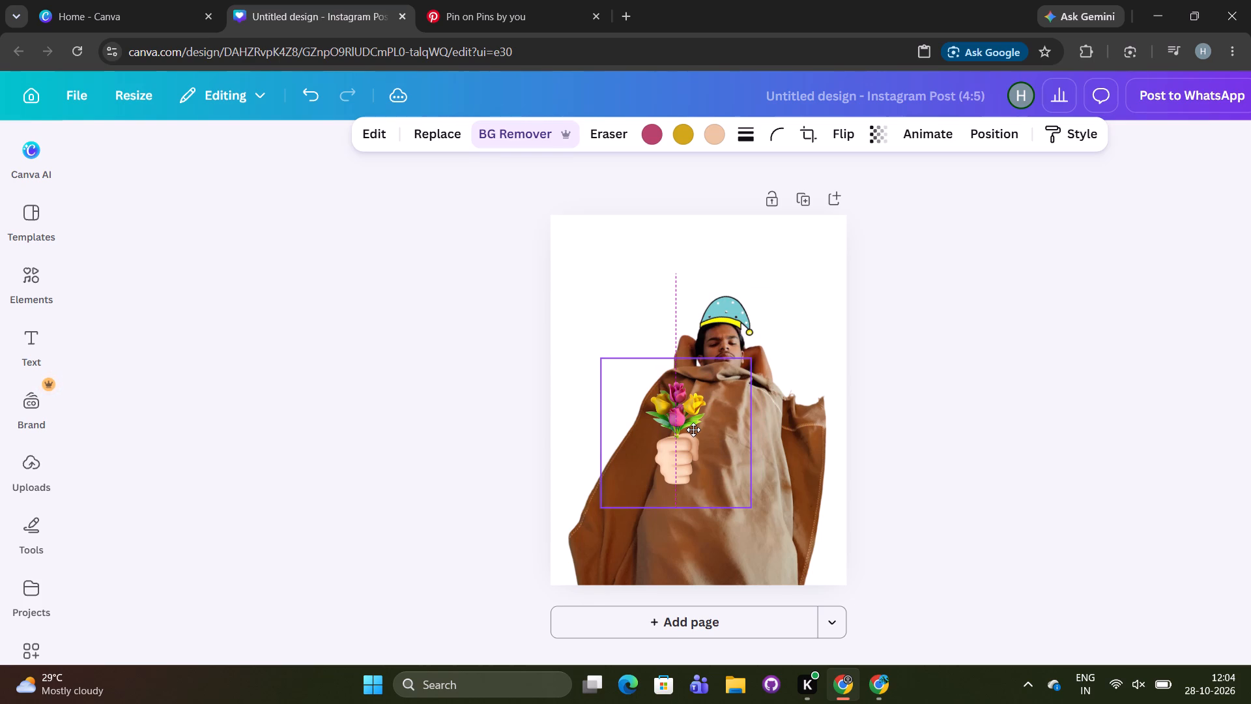
{"action": "left_click_drag", "start_coordinate": [693, 430], "coordinate": [734, 478]}
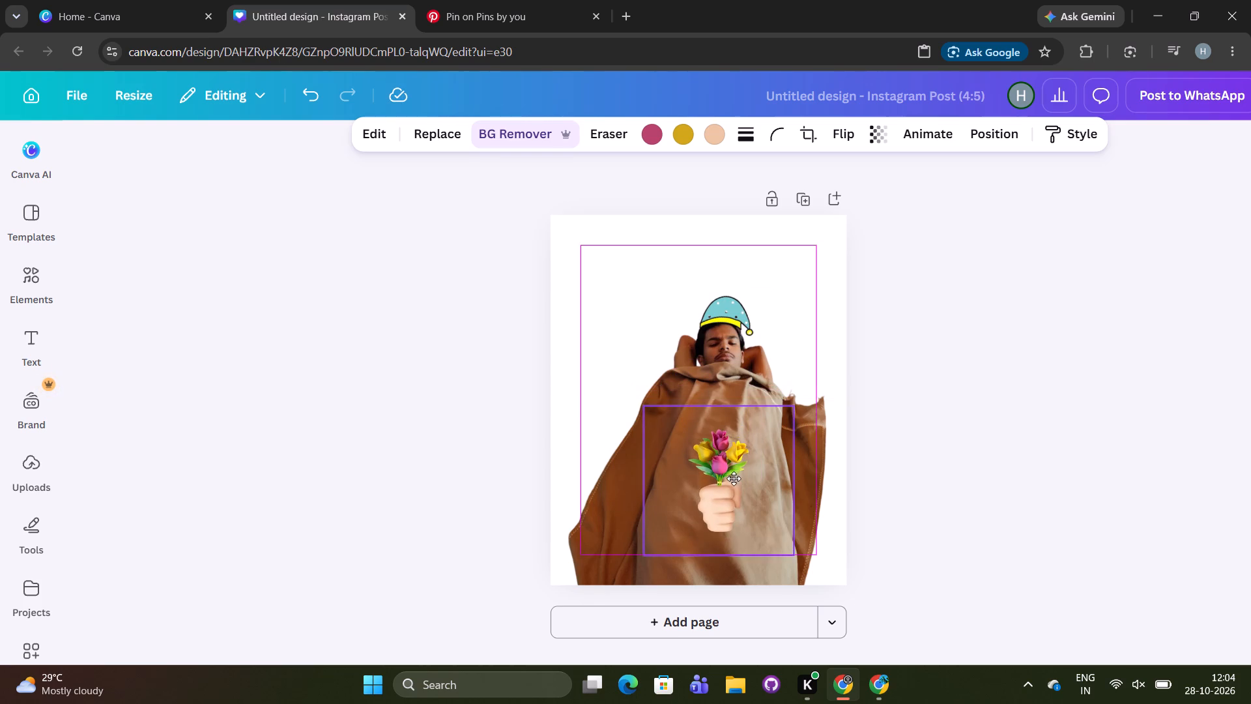
{"action": "left_click_drag", "start_coordinate": [734, 478], "coordinate": [734, 484]}
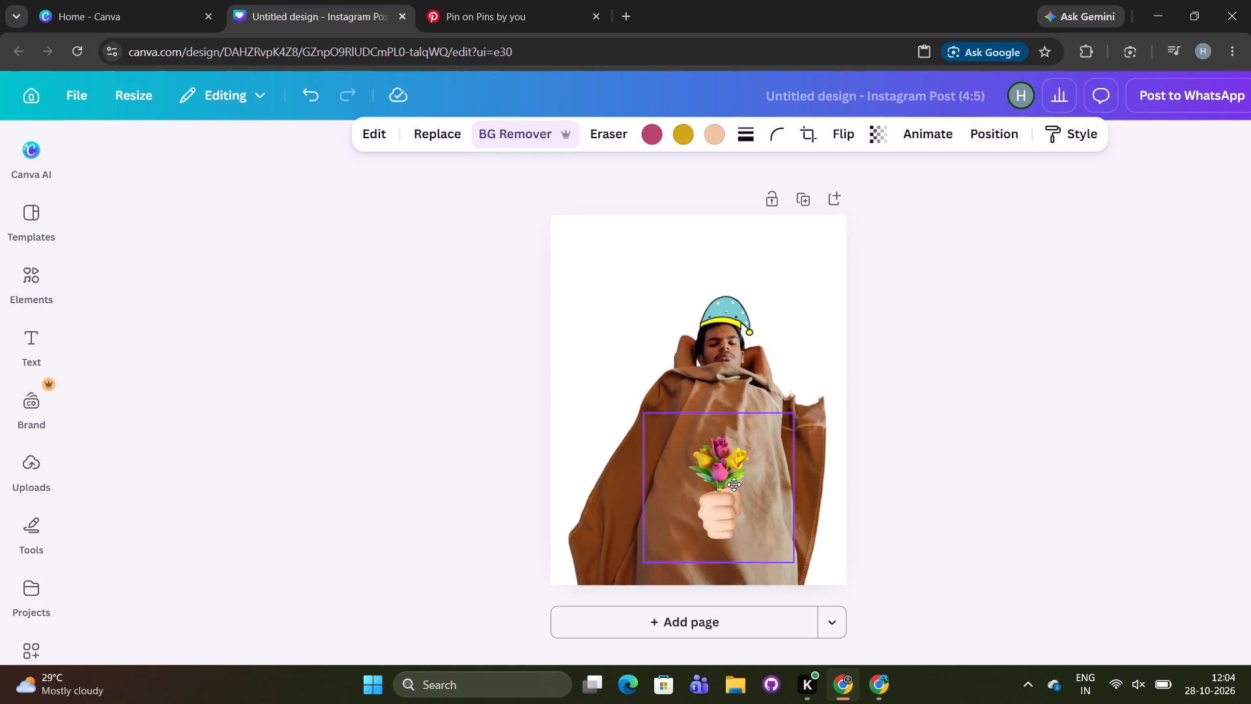
{"action": "left_click_drag", "start_coordinate": [734, 484], "coordinate": [734, 482]}
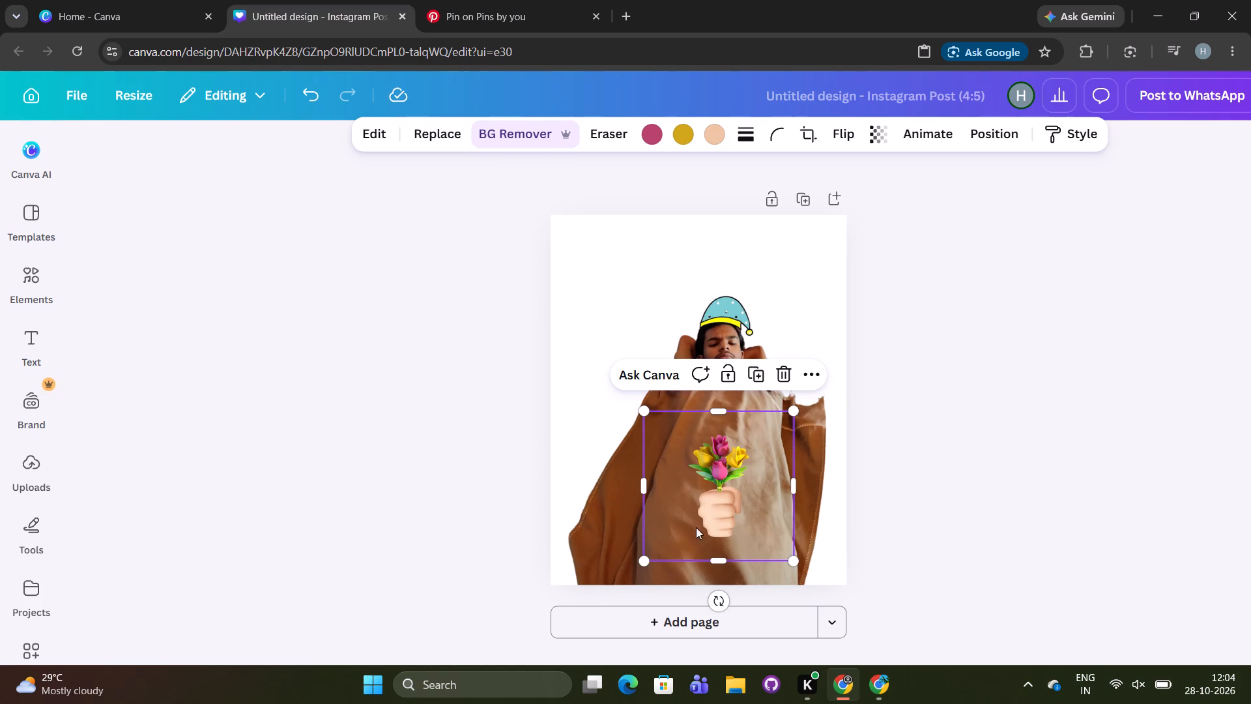
In the Canva design, shrink the image of the hand holding flowers, keeping it over the man's blanket.
{"action": "left_click_drag", "start_coordinate": [641, 557], "coordinate": [663, 536]}
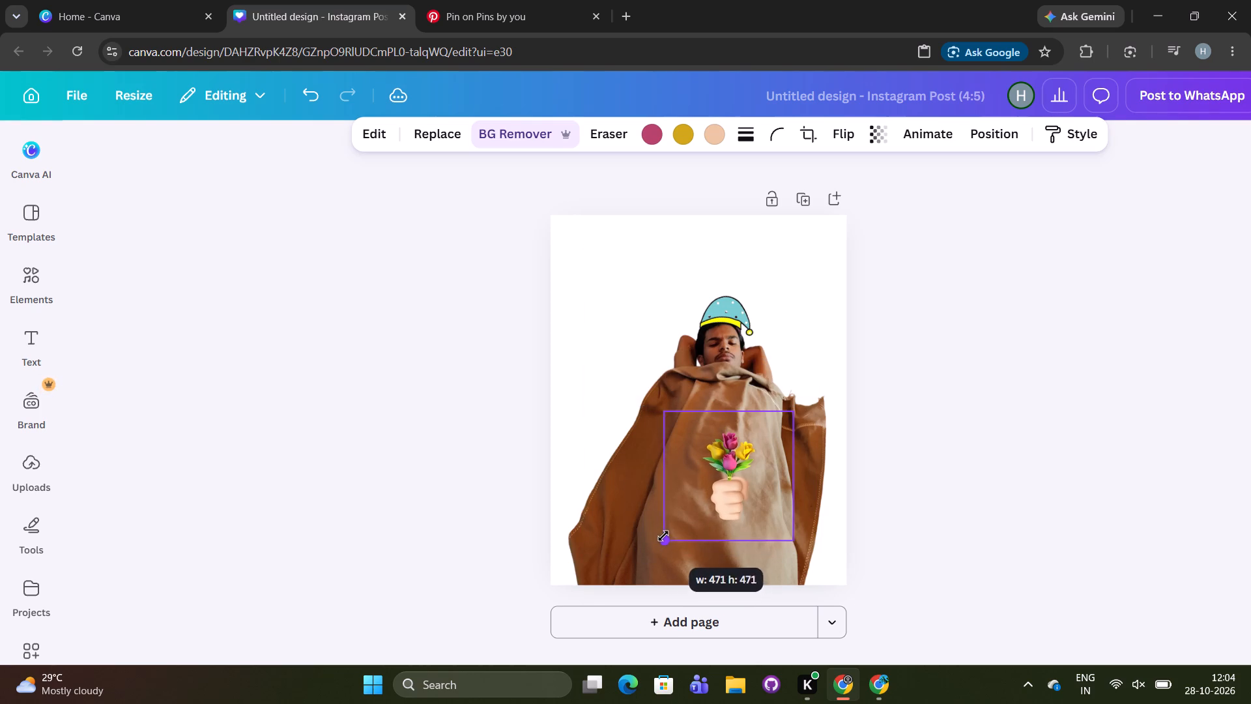
{"action": "left_click_drag", "start_coordinate": [663, 536], "coordinate": [667, 531]}
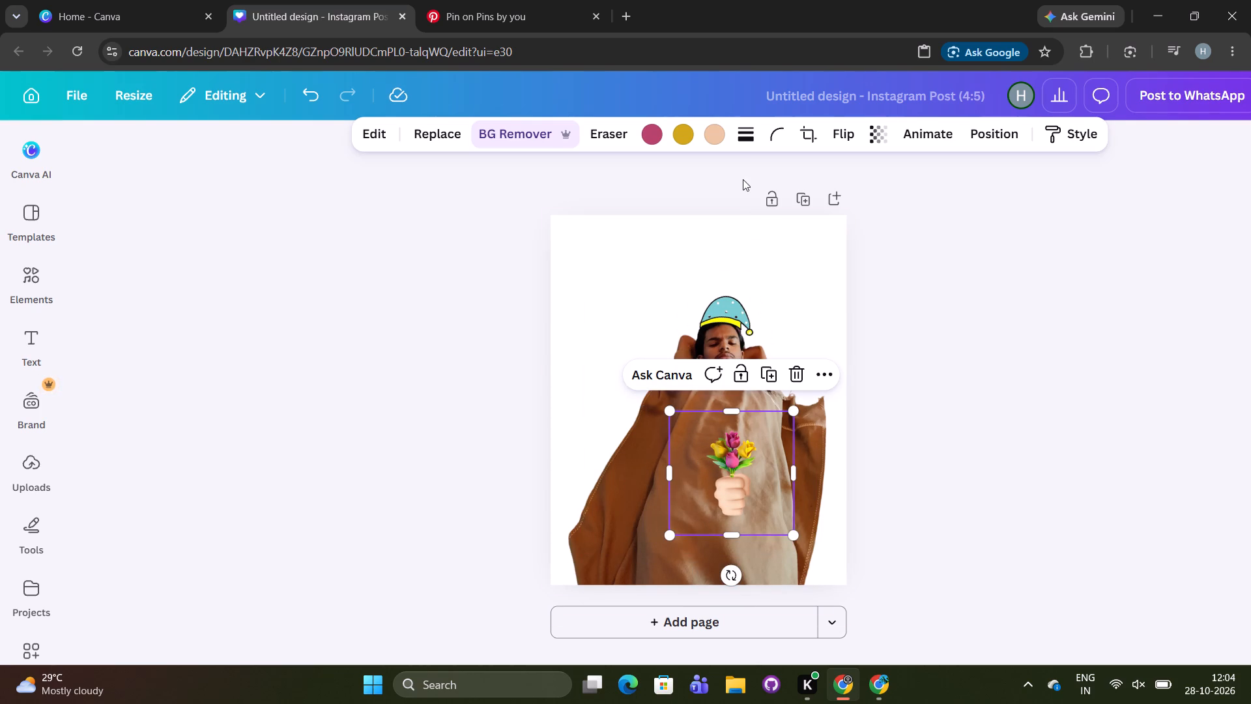
Set the border style of the hand-with-flowers image to no stroke.
{"action": "left_click", "coordinate": [738, 144]}
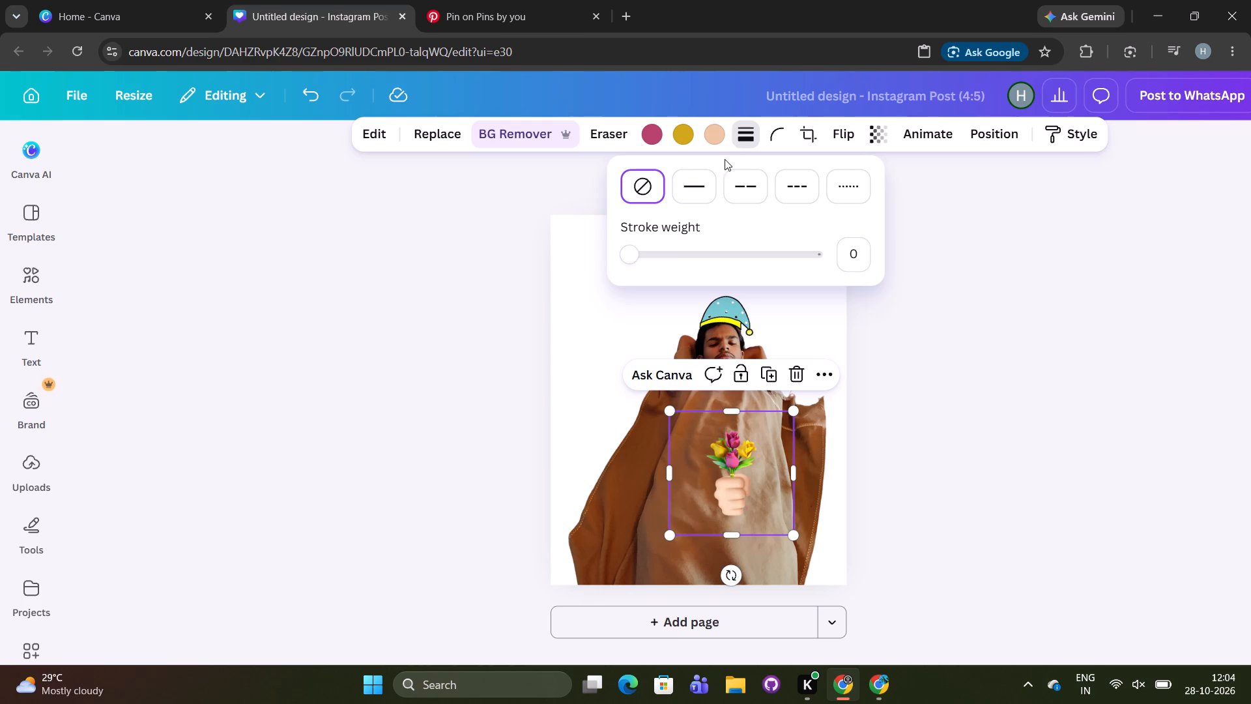
{"action": "left_click", "coordinate": [648, 190]}
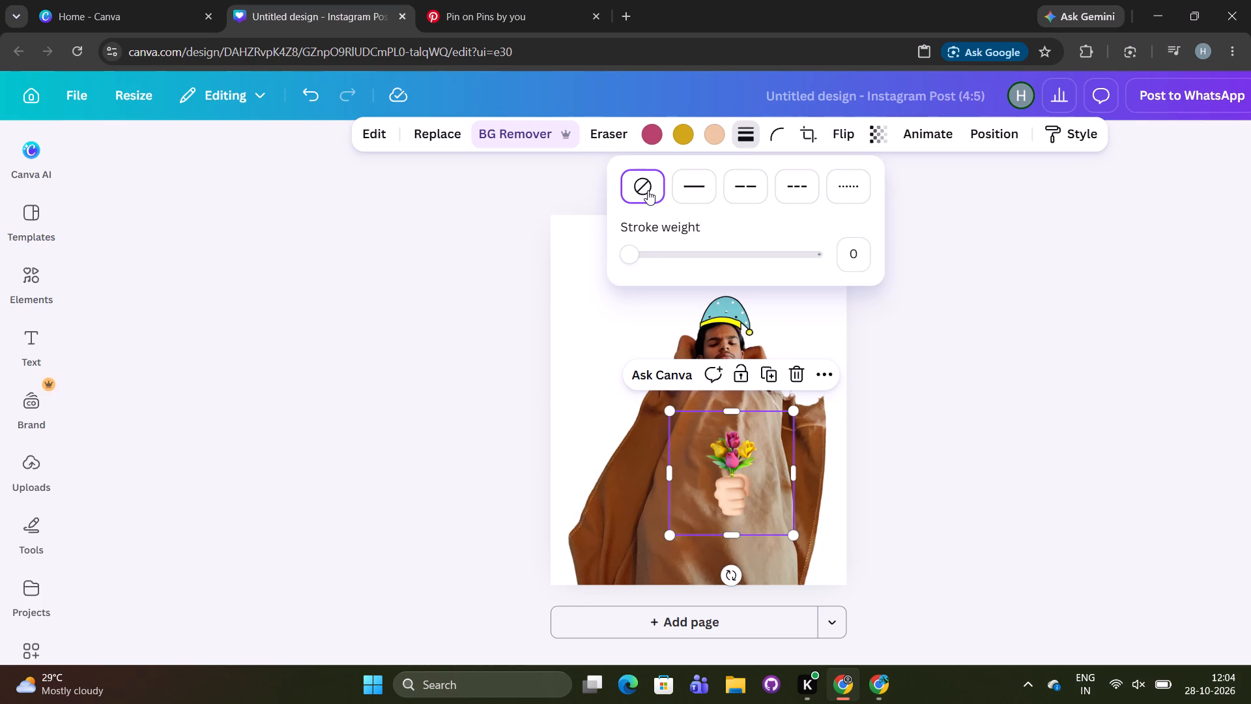
Reposition the hand-with-flowers image on the middle of the blanket, centred vertically in line with the man's nightcap.
{"action": "left_click", "coordinate": [648, 190]}
{"action": "left_click_drag", "start_coordinate": [744, 475], "coordinate": [730, 485]}
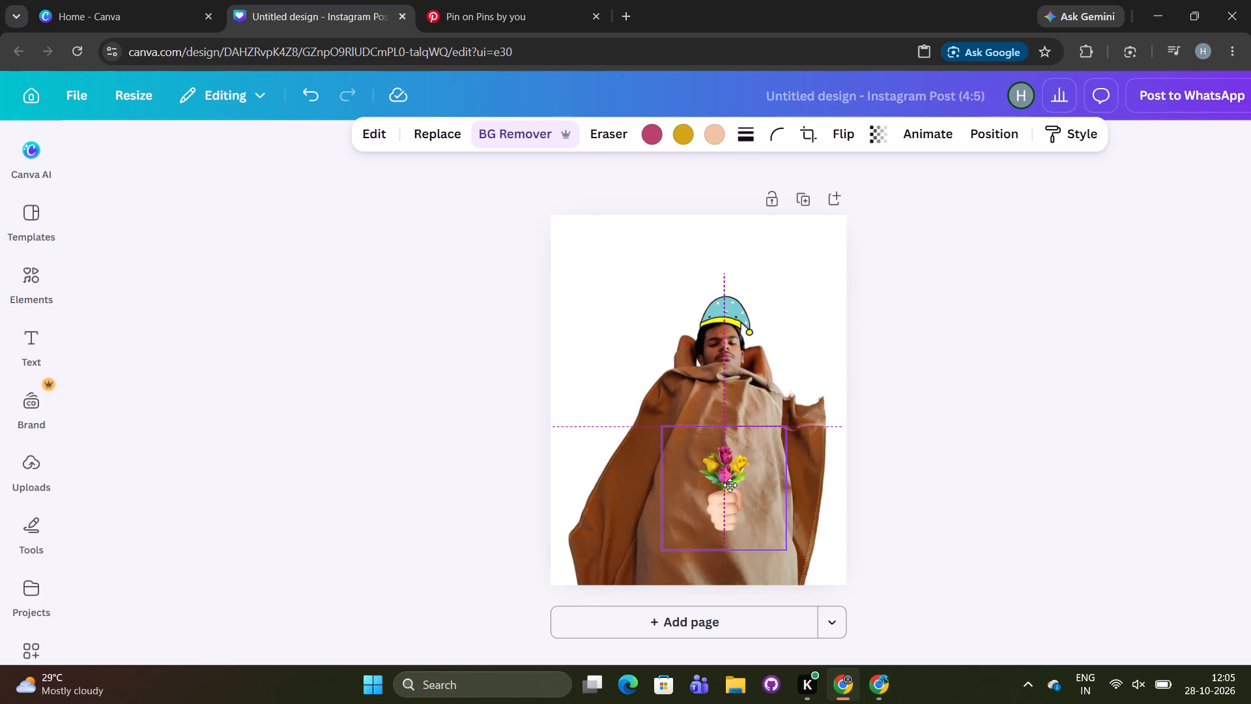
{"action": "left_click_drag", "start_coordinate": [730, 485], "coordinate": [732, 475]}
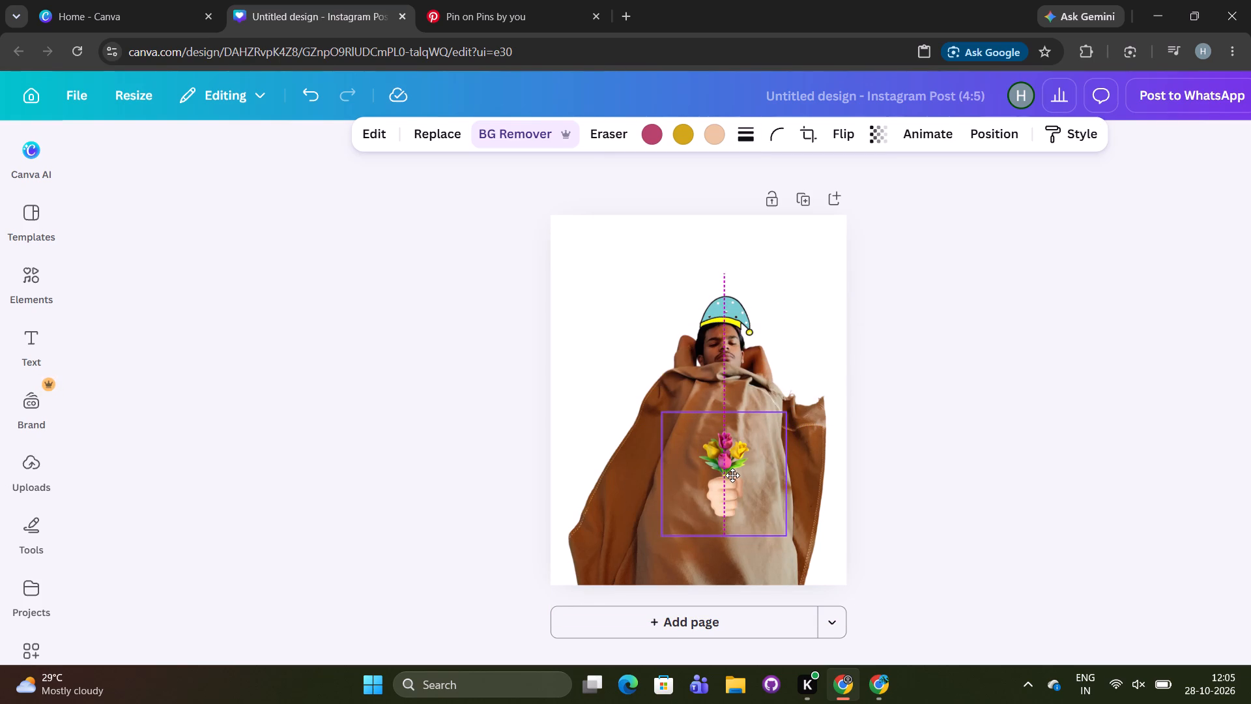
{"action": "left_click_drag", "start_coordinate": [732, 475], "coordinate": [735, 482]}
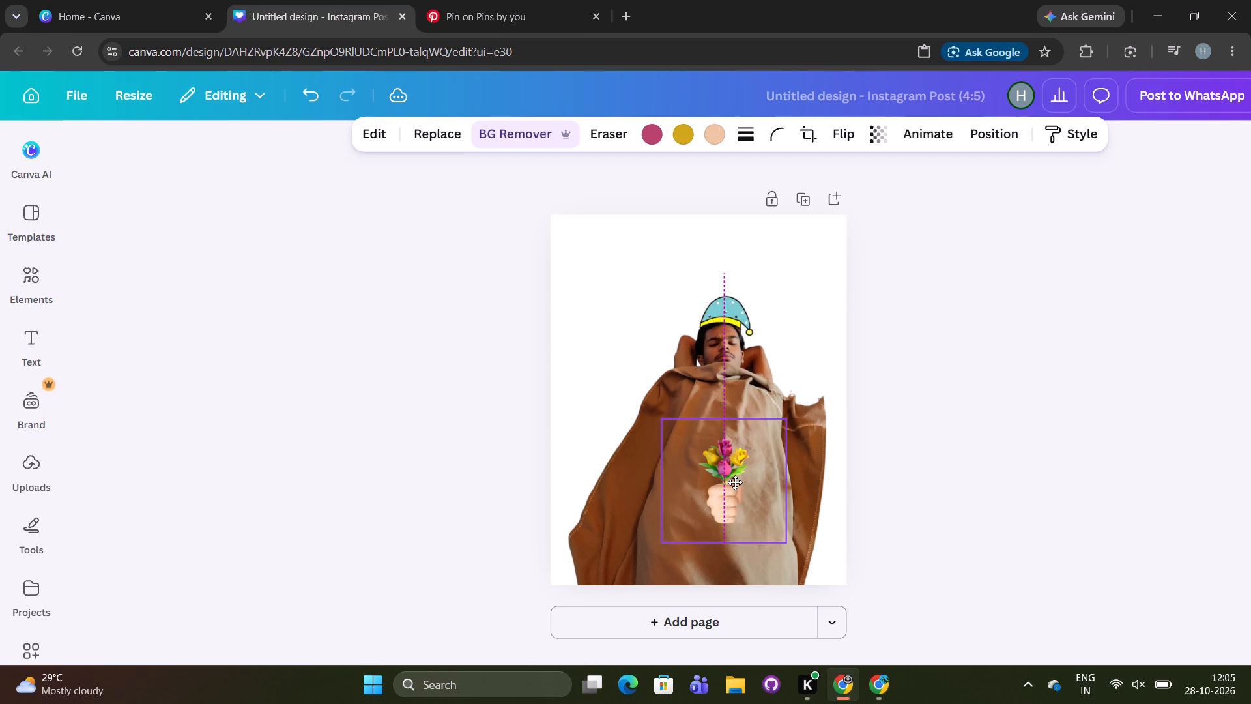
{"action": "left_click_drag", "start_coordinate": [735, 482], "coordinate": [737, 480]}
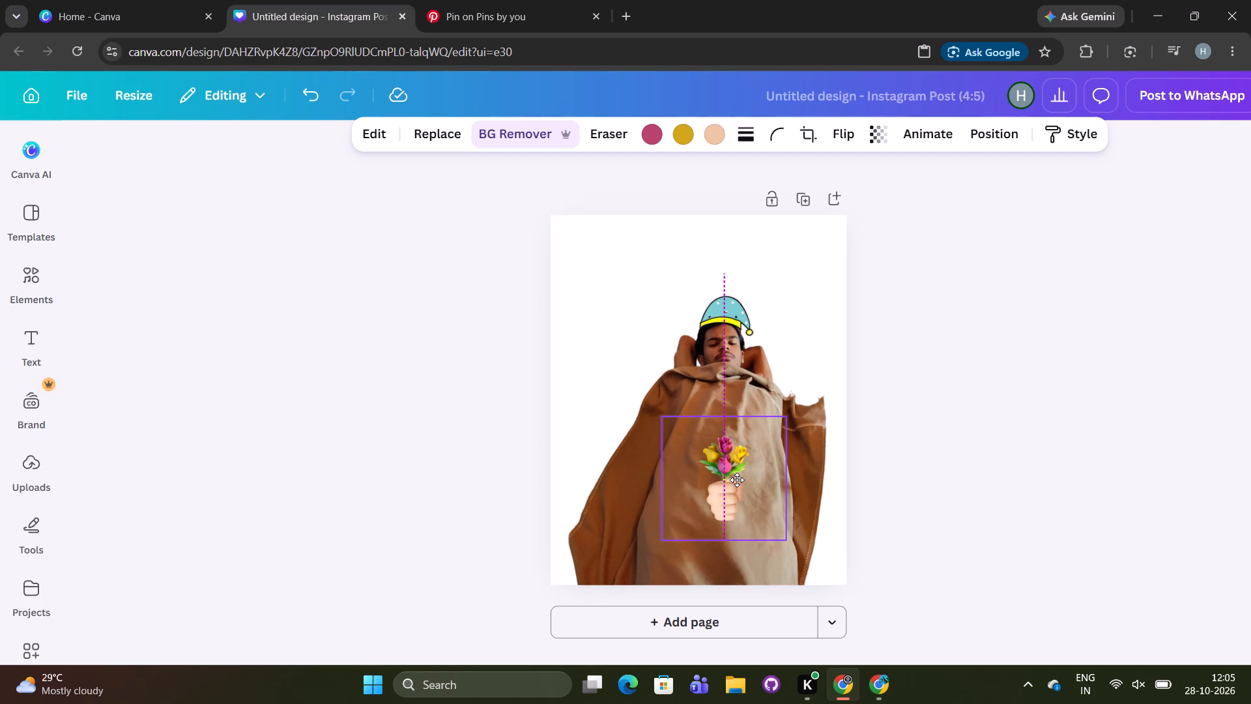
{"action": "left_click_drag", "start_coordinate": [737, 480], "coordinate": [743, 480]}
{"action": "left_click", "coordinate": [738, 480]}
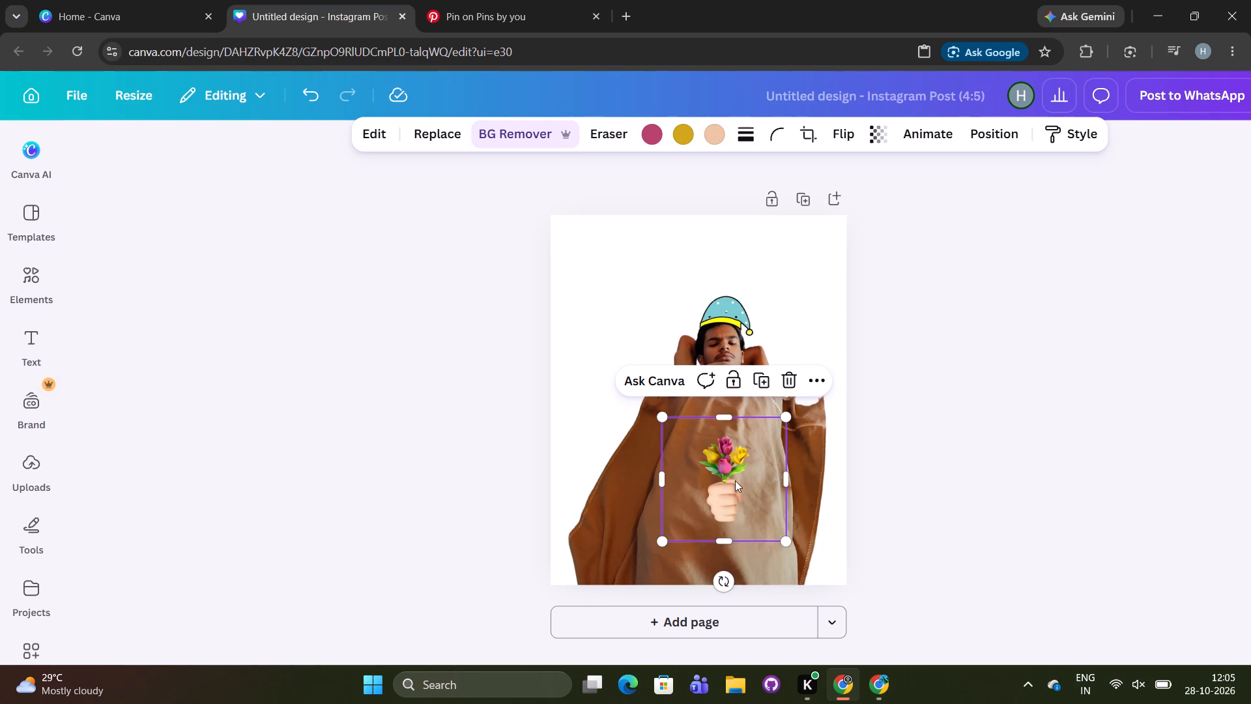
{"action": "left_click", "coordinate": [670, 317]}
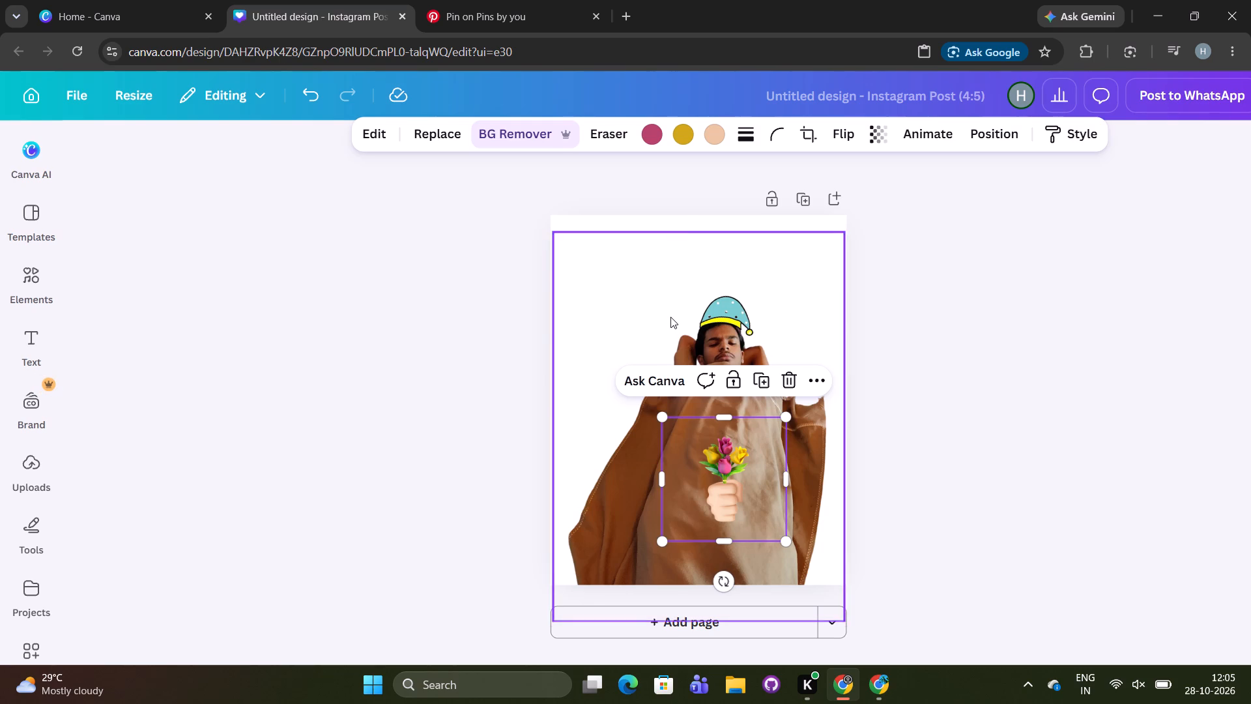
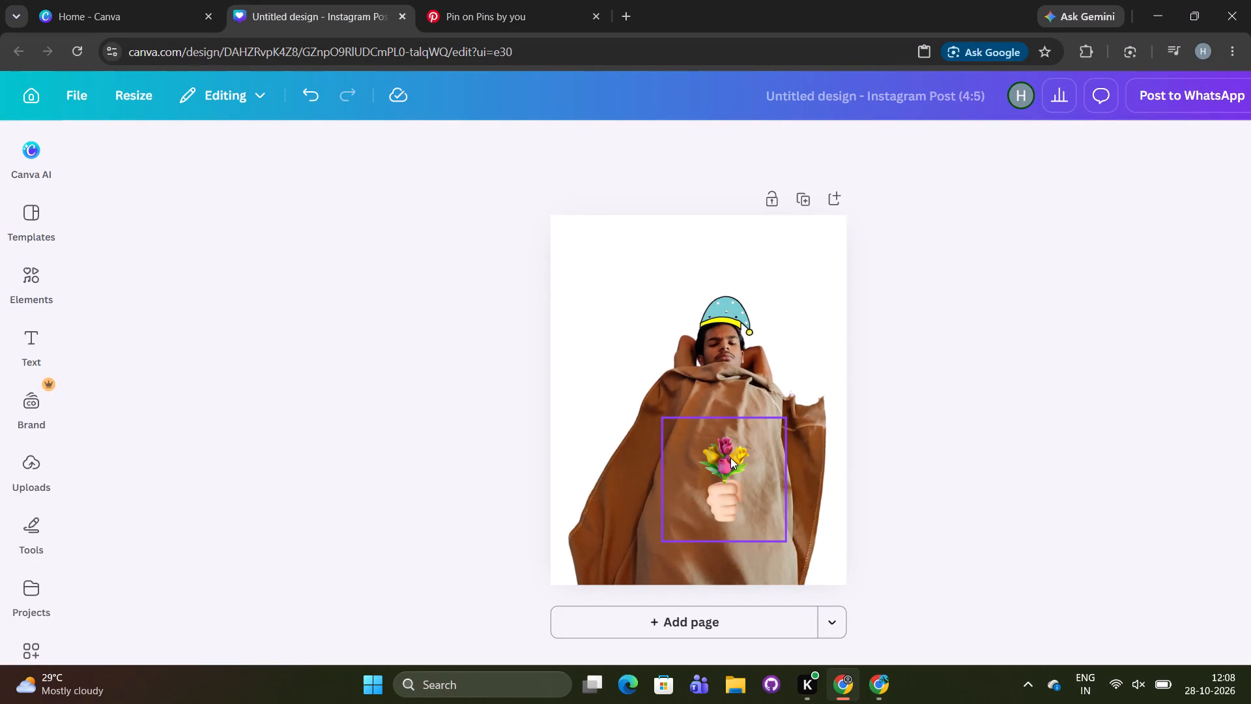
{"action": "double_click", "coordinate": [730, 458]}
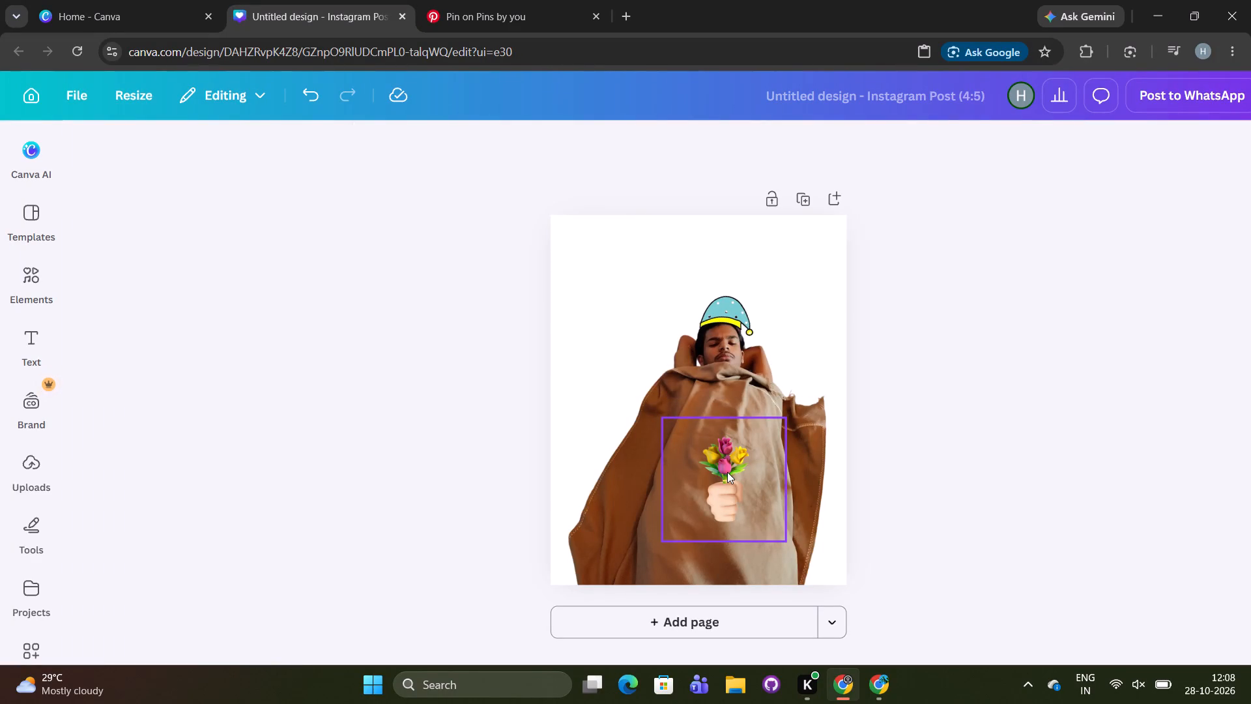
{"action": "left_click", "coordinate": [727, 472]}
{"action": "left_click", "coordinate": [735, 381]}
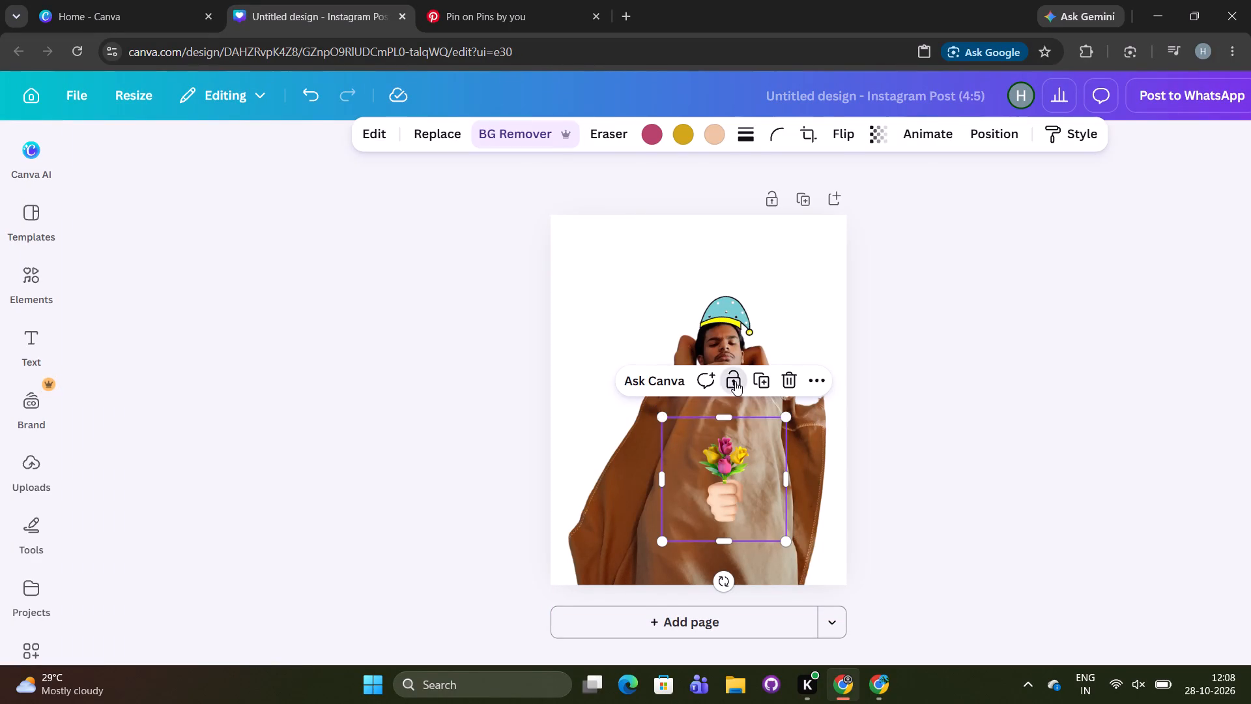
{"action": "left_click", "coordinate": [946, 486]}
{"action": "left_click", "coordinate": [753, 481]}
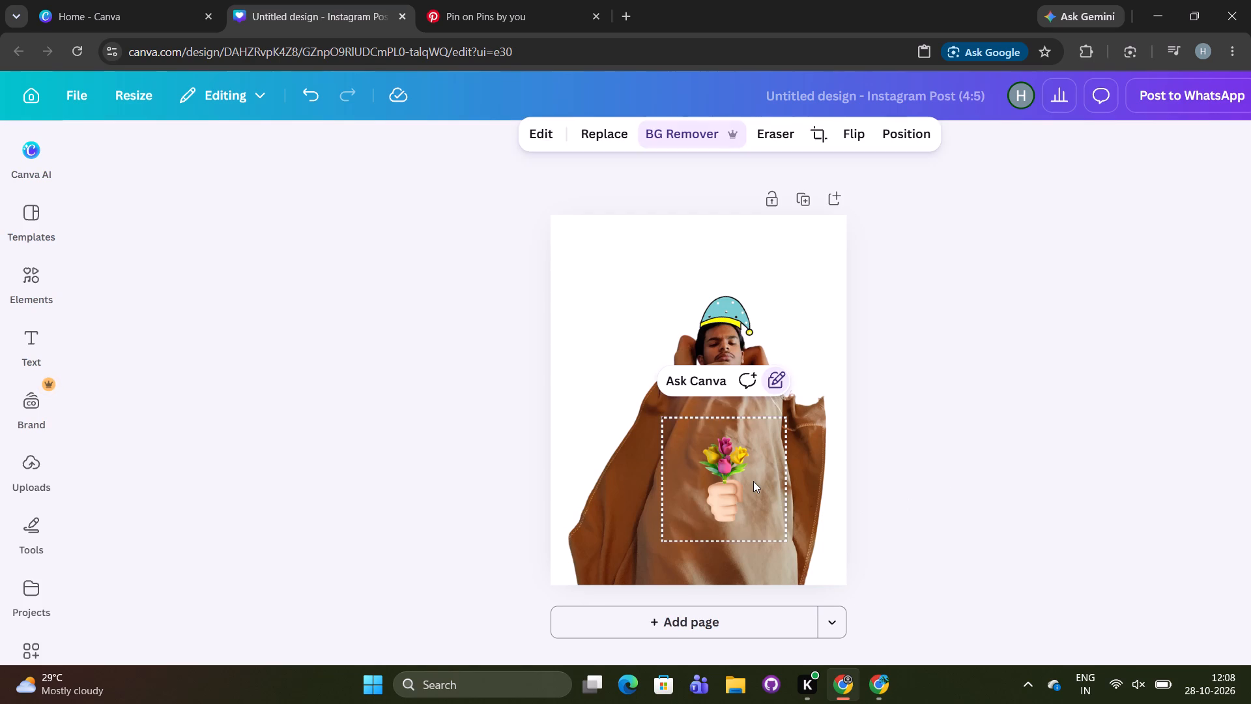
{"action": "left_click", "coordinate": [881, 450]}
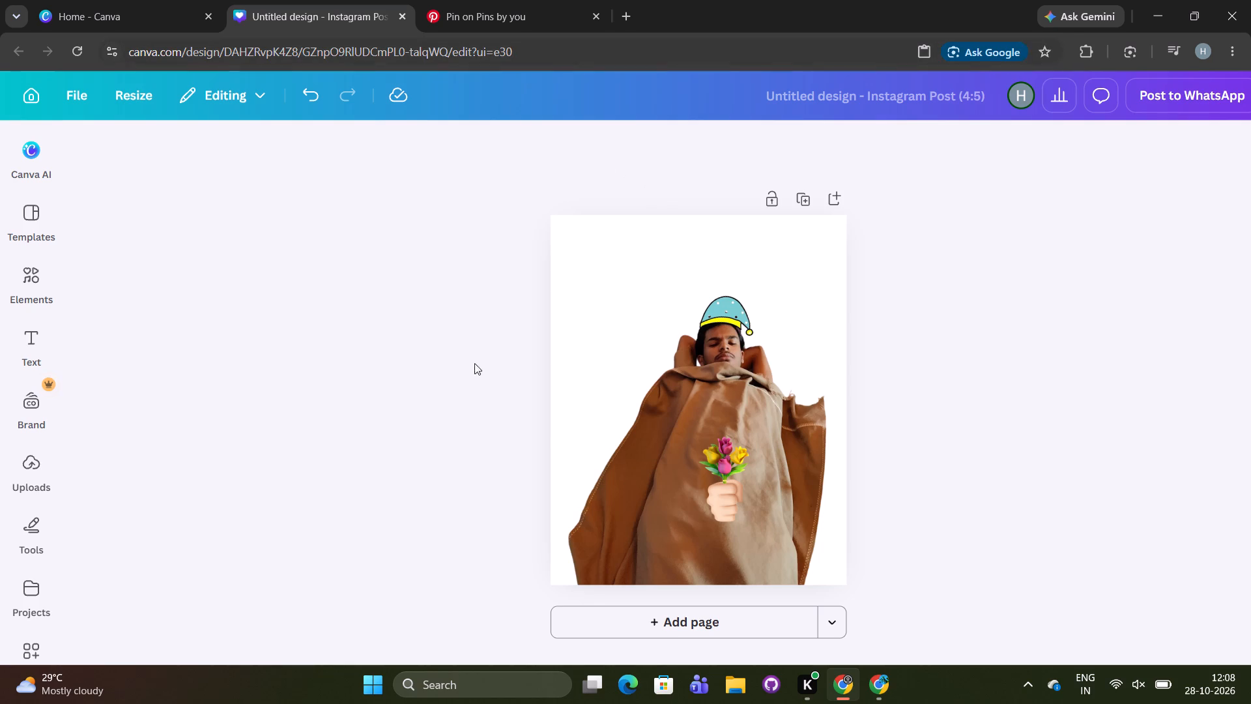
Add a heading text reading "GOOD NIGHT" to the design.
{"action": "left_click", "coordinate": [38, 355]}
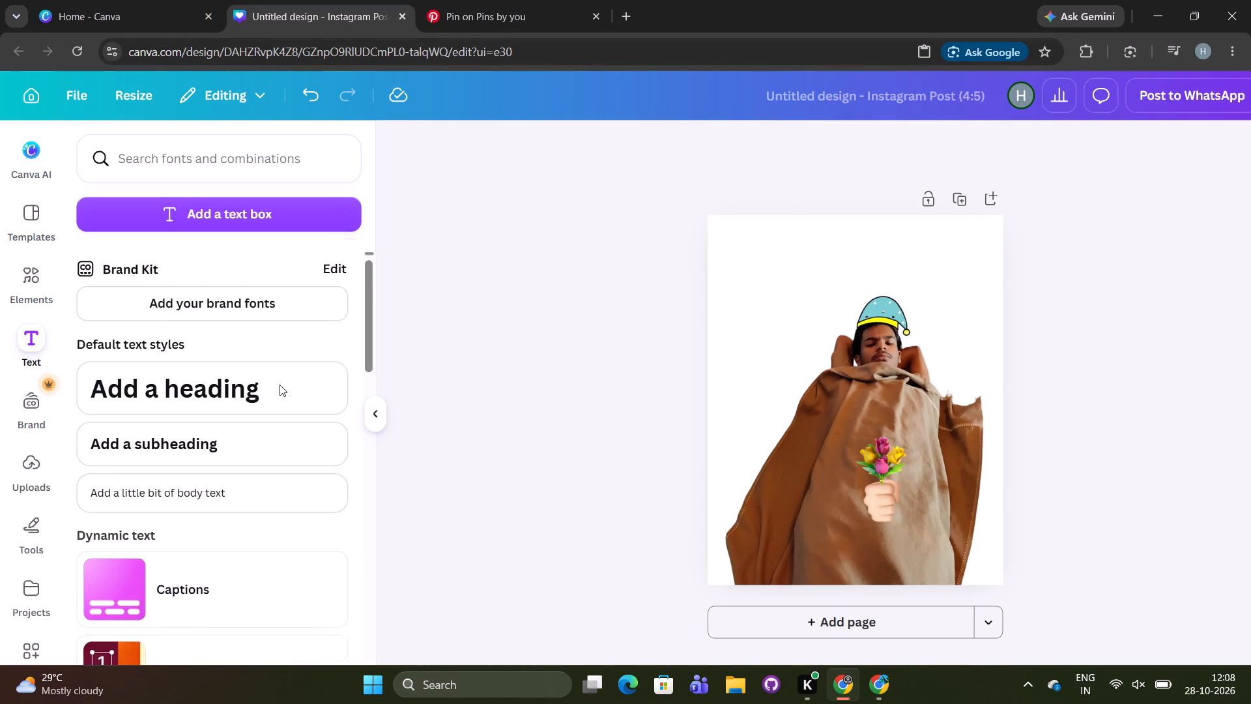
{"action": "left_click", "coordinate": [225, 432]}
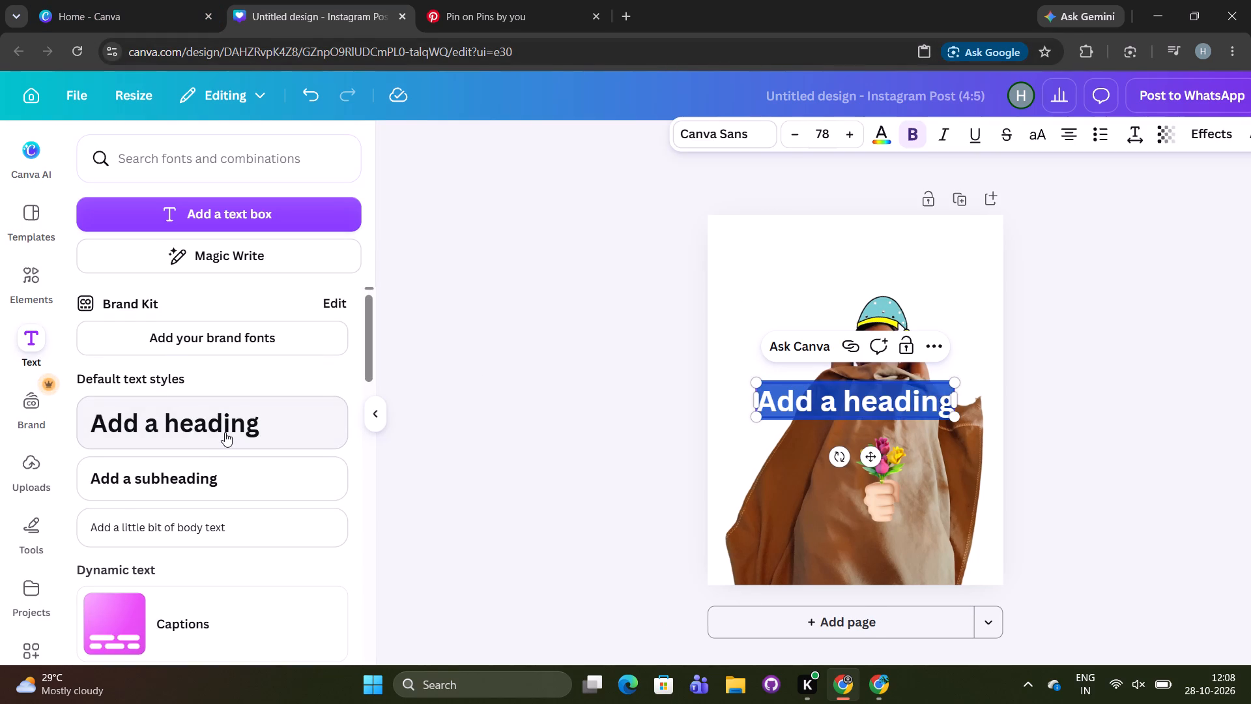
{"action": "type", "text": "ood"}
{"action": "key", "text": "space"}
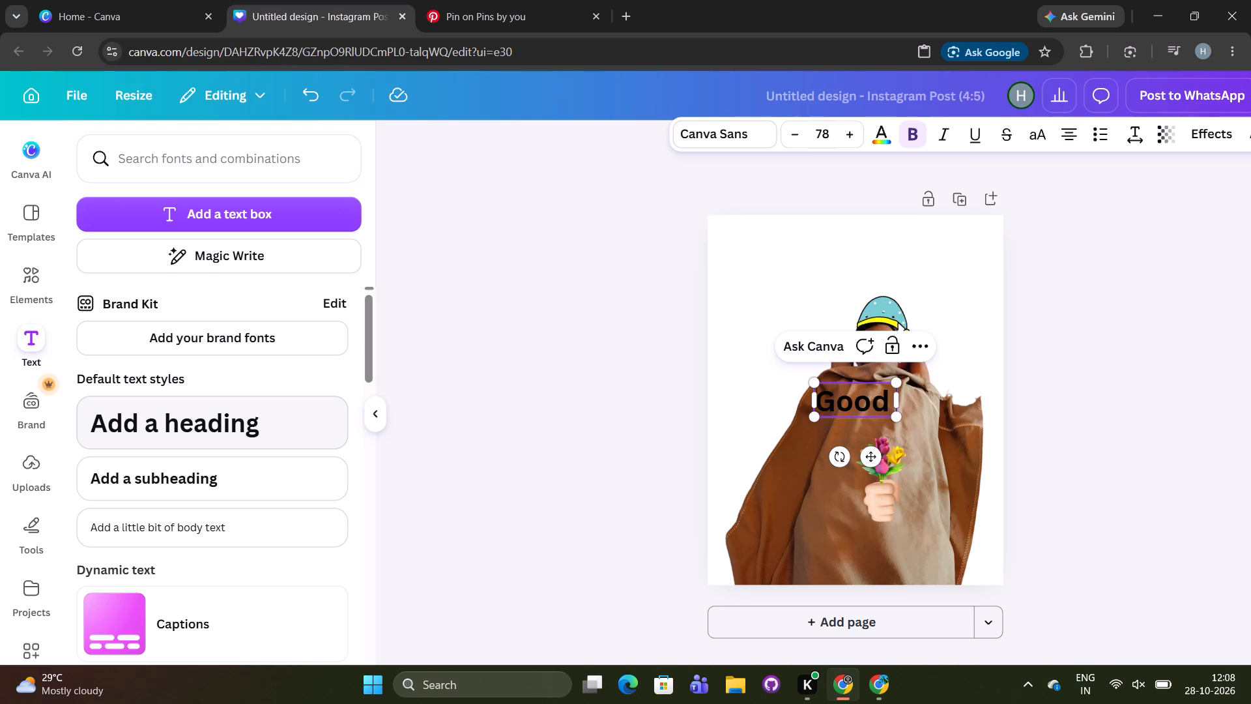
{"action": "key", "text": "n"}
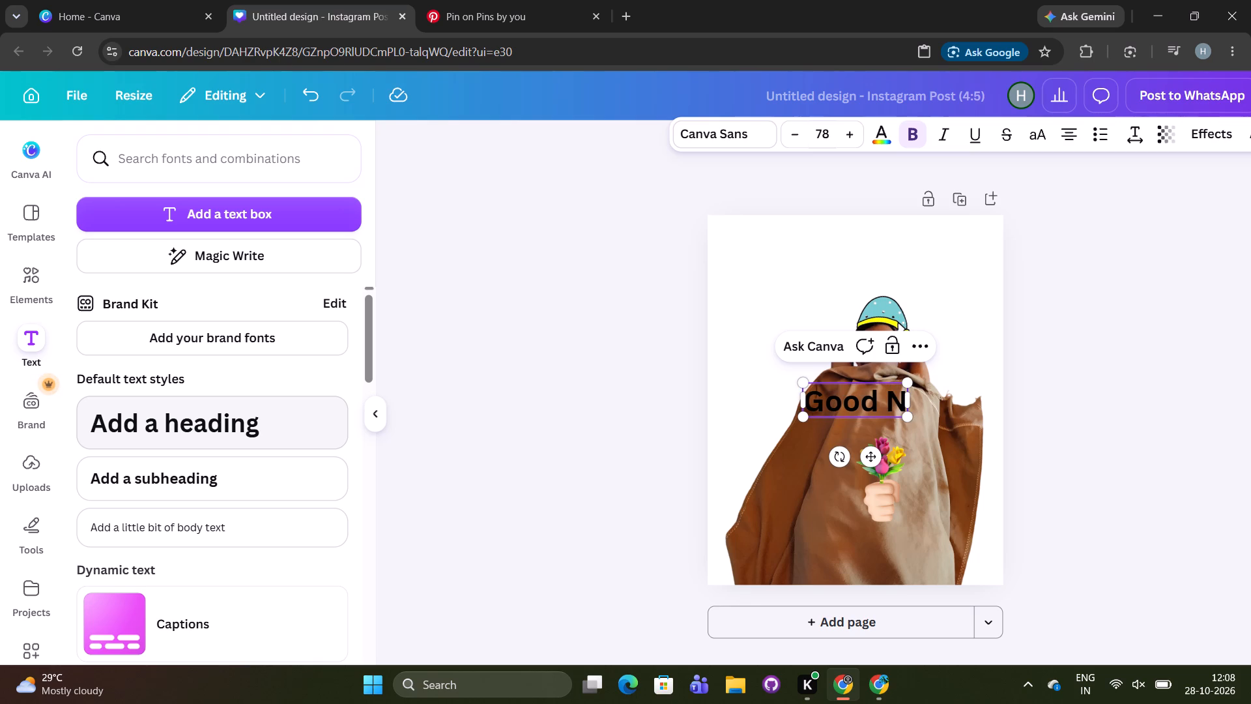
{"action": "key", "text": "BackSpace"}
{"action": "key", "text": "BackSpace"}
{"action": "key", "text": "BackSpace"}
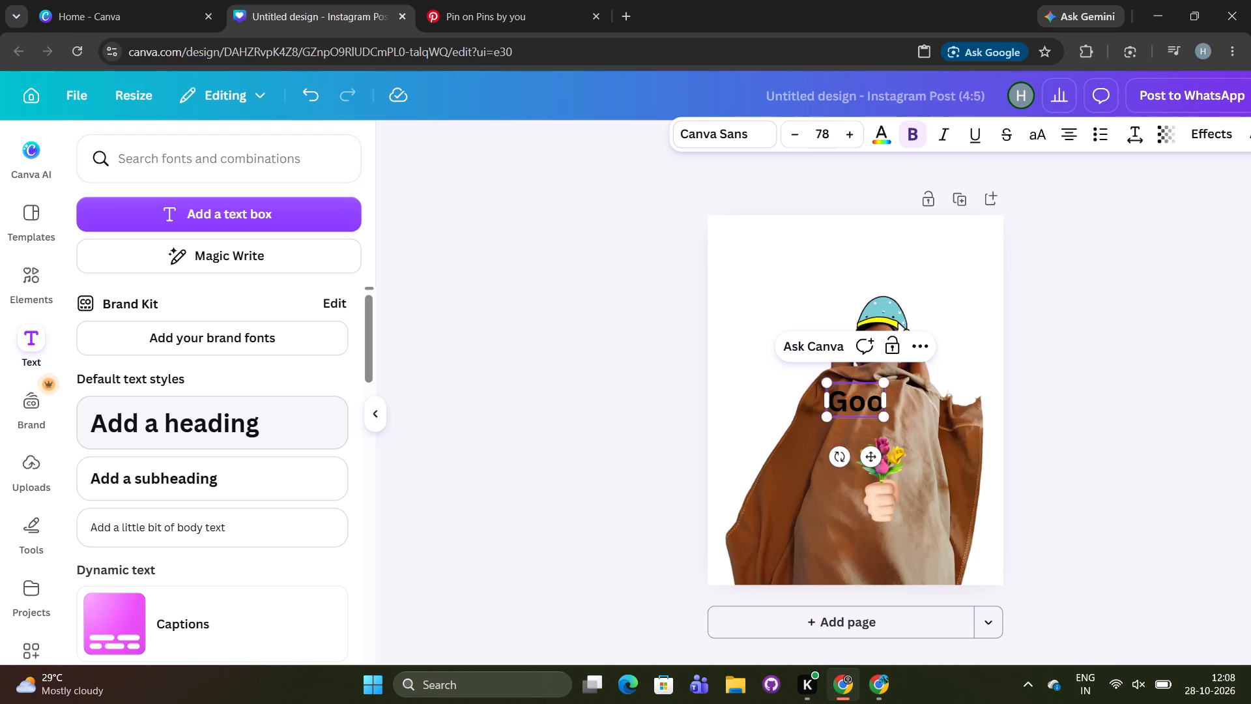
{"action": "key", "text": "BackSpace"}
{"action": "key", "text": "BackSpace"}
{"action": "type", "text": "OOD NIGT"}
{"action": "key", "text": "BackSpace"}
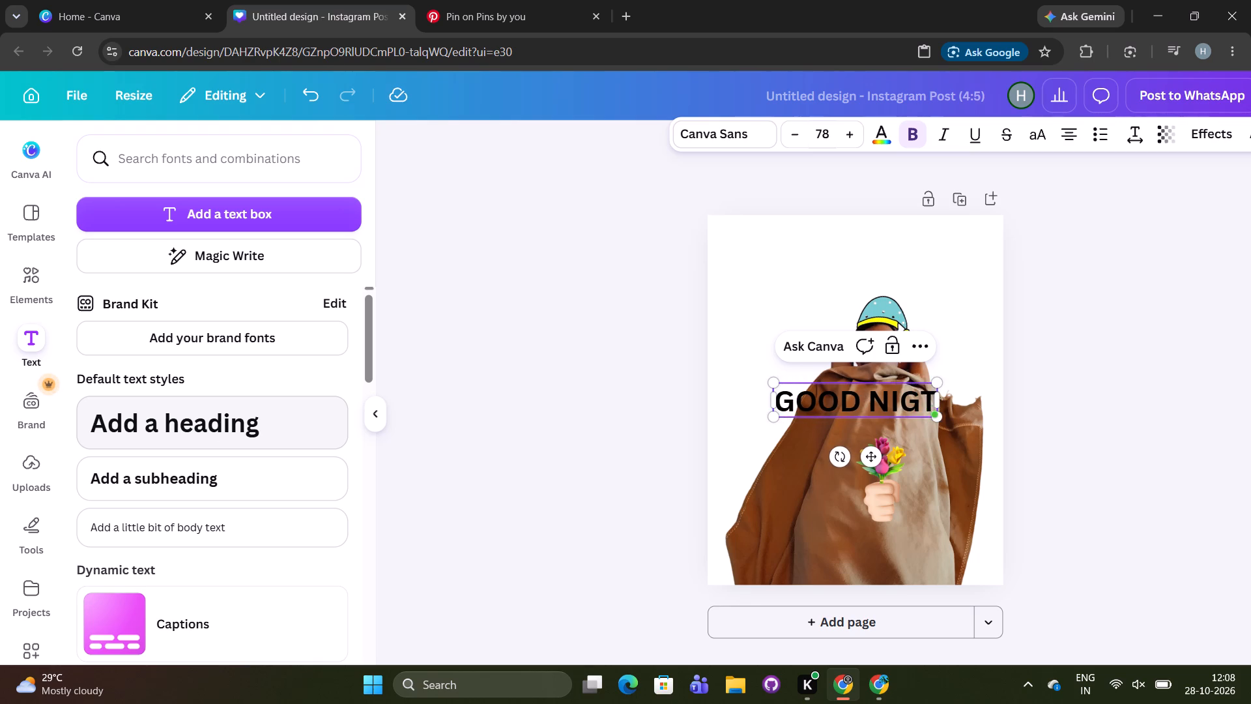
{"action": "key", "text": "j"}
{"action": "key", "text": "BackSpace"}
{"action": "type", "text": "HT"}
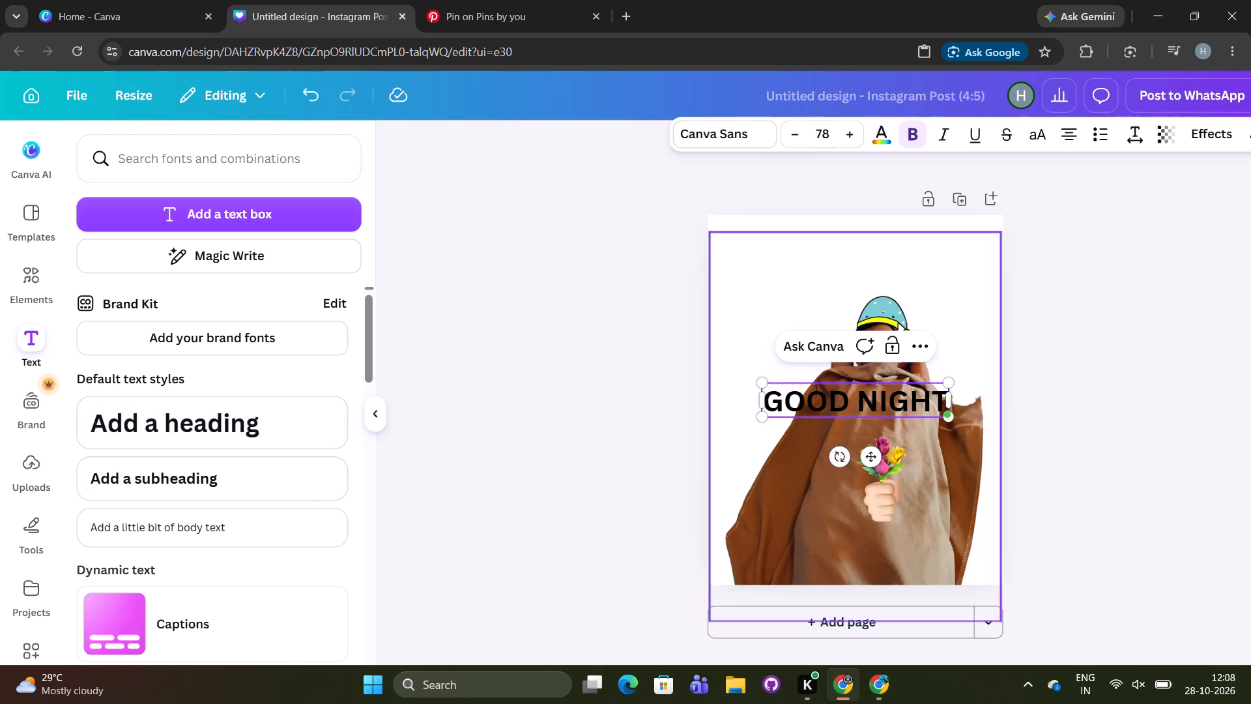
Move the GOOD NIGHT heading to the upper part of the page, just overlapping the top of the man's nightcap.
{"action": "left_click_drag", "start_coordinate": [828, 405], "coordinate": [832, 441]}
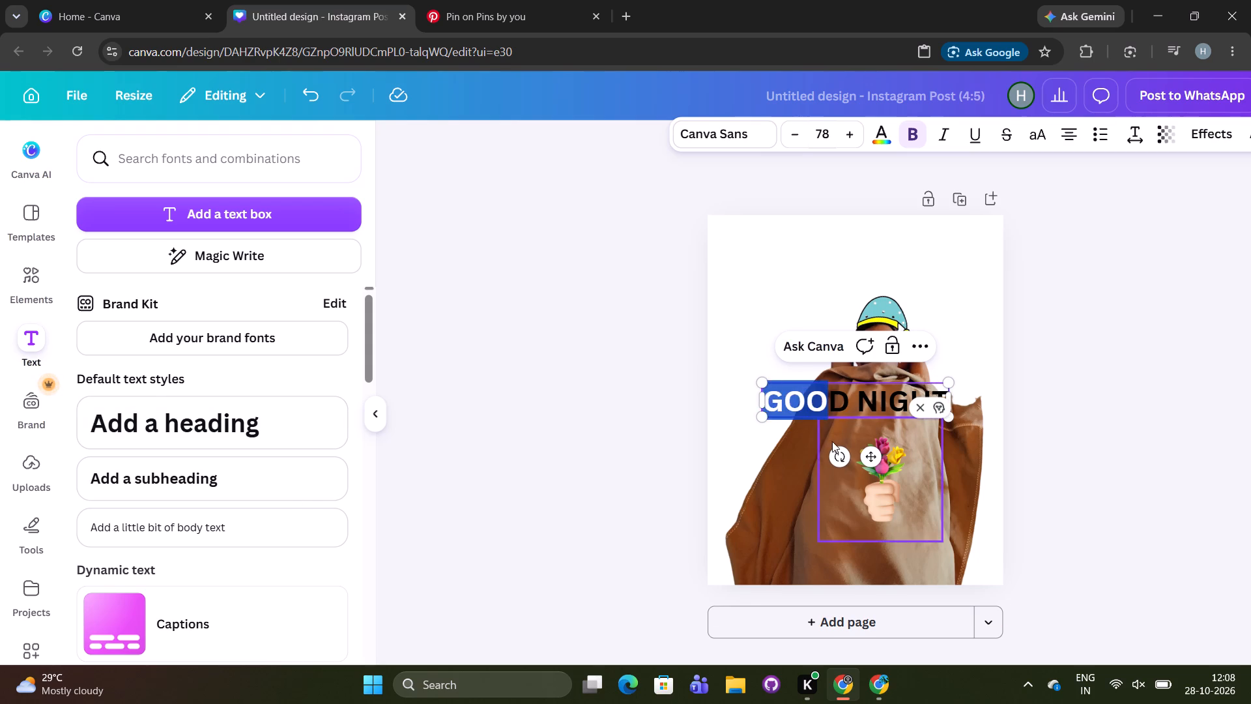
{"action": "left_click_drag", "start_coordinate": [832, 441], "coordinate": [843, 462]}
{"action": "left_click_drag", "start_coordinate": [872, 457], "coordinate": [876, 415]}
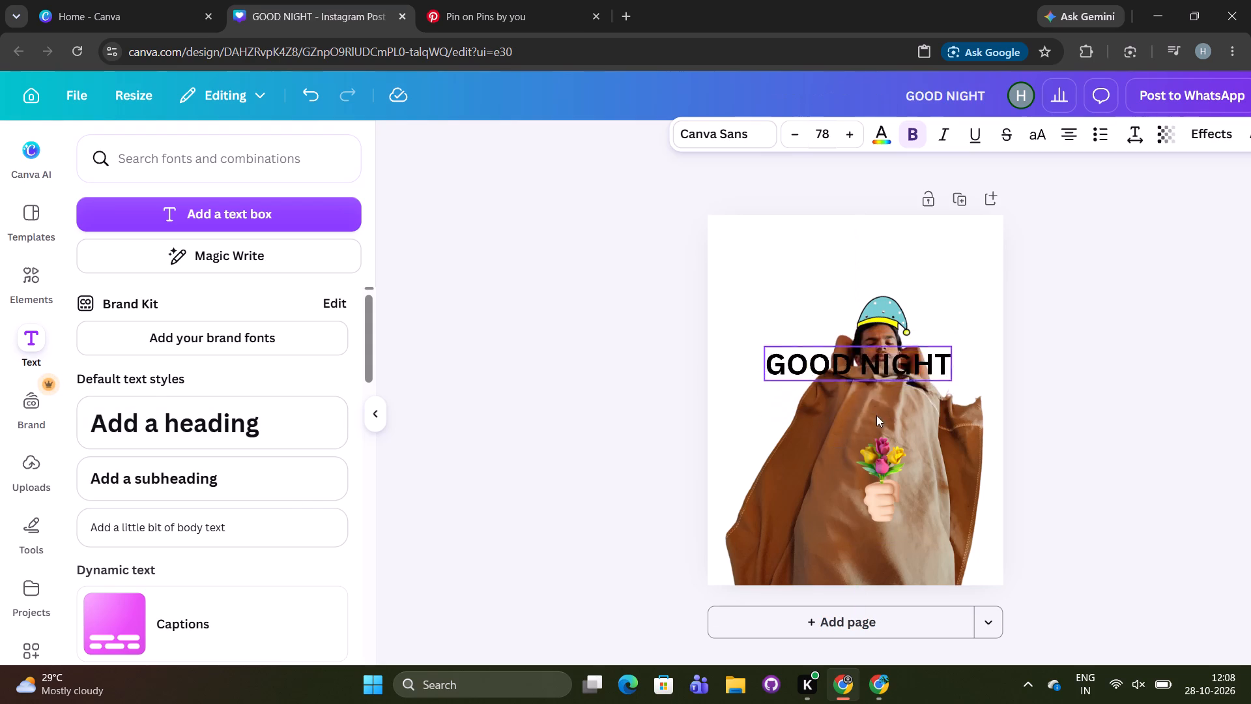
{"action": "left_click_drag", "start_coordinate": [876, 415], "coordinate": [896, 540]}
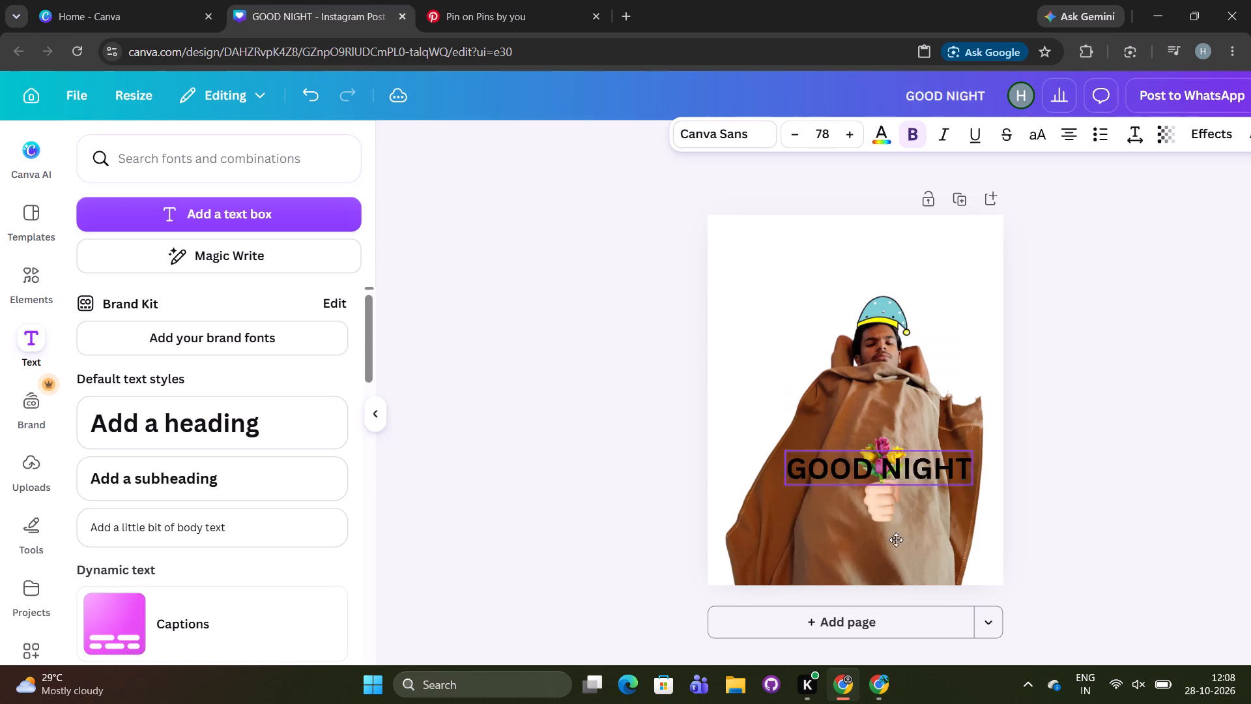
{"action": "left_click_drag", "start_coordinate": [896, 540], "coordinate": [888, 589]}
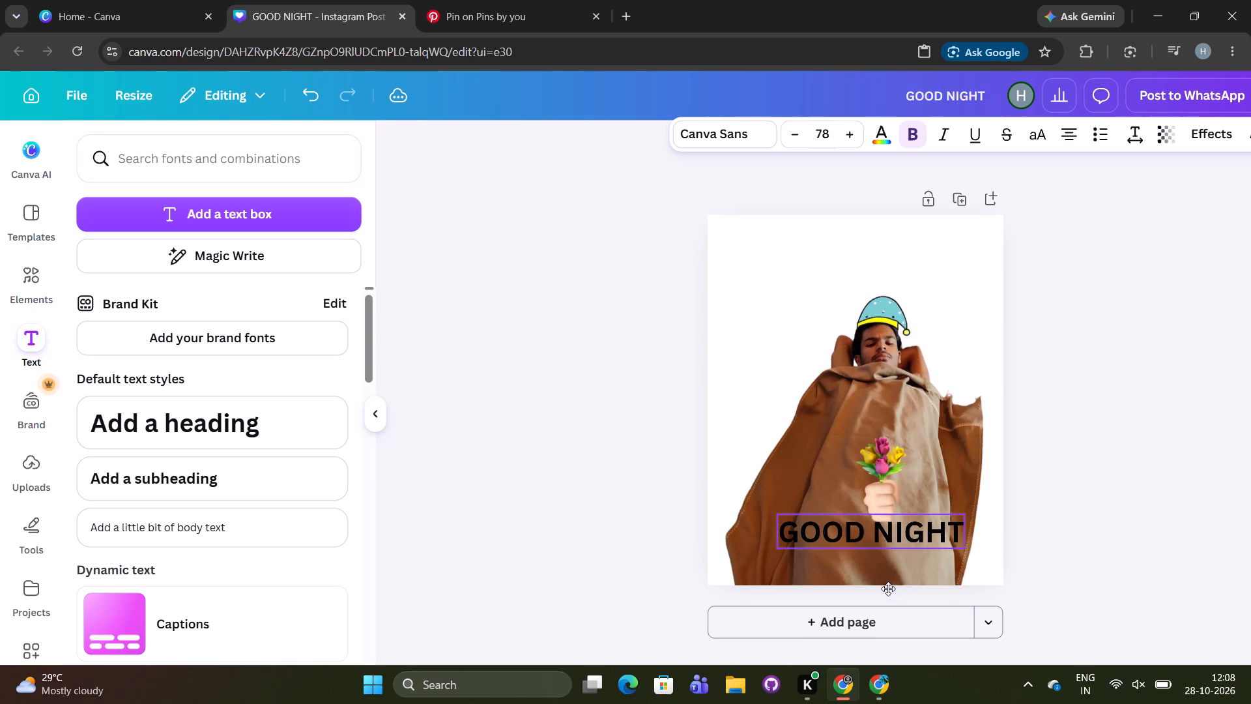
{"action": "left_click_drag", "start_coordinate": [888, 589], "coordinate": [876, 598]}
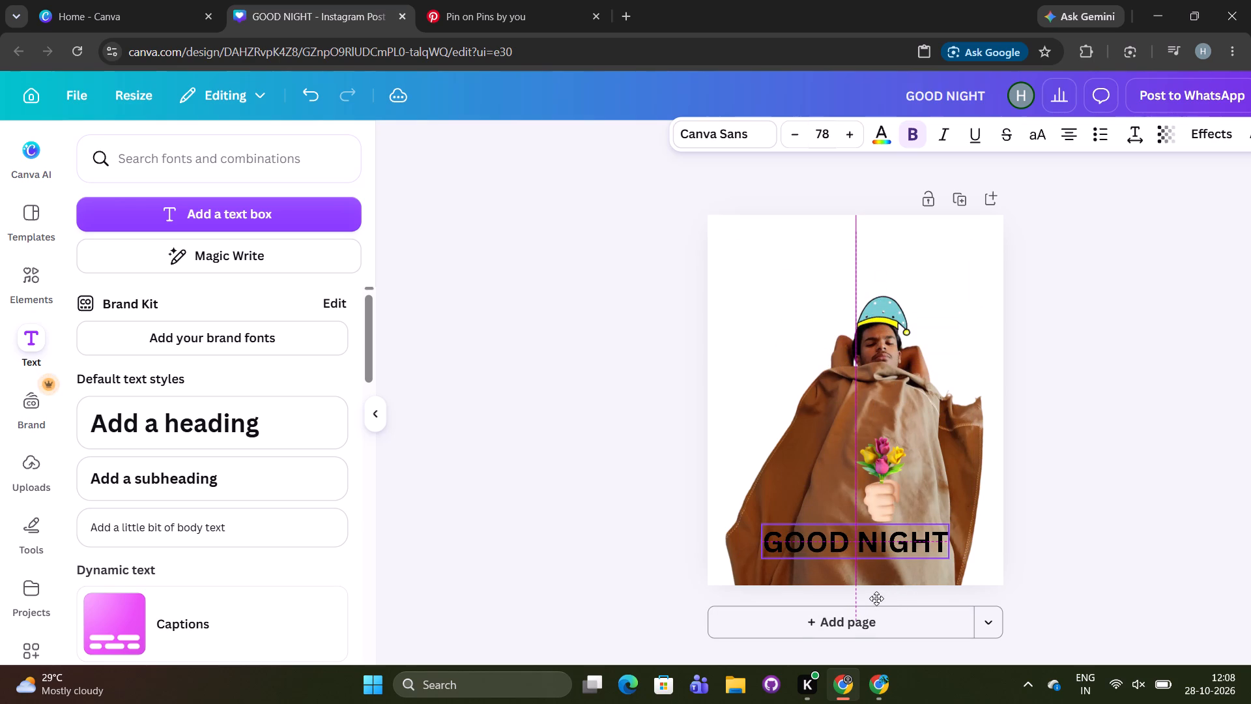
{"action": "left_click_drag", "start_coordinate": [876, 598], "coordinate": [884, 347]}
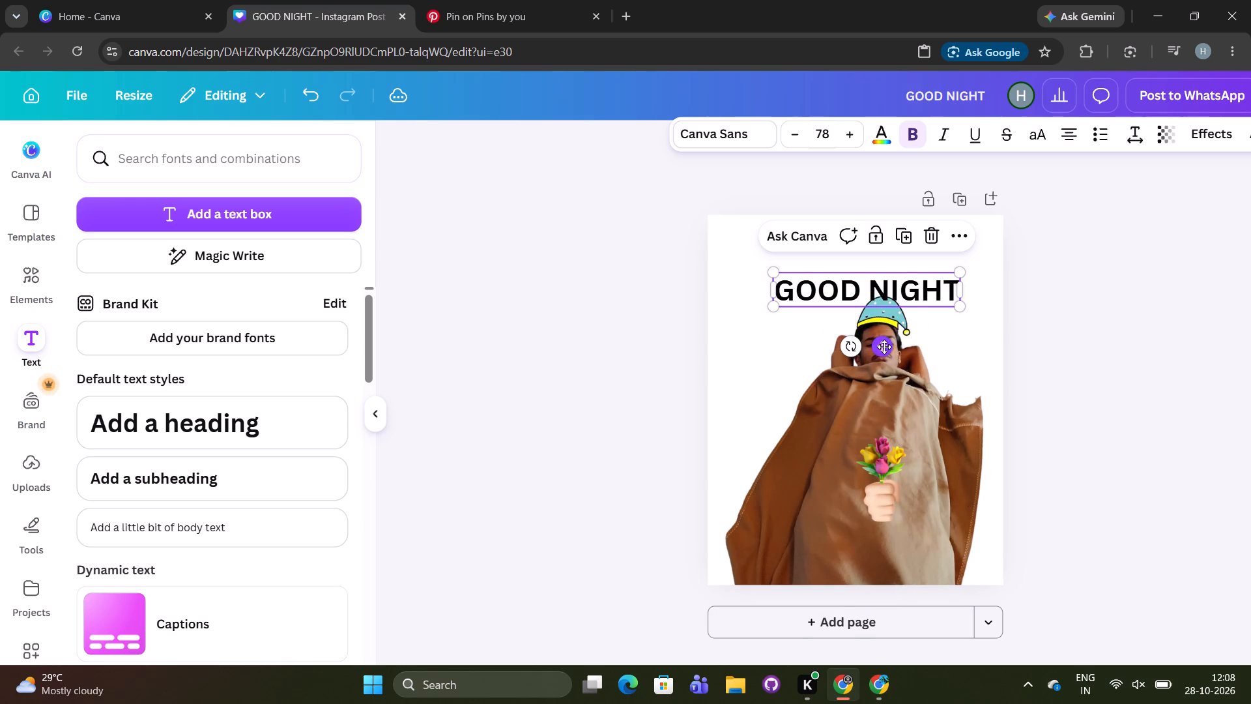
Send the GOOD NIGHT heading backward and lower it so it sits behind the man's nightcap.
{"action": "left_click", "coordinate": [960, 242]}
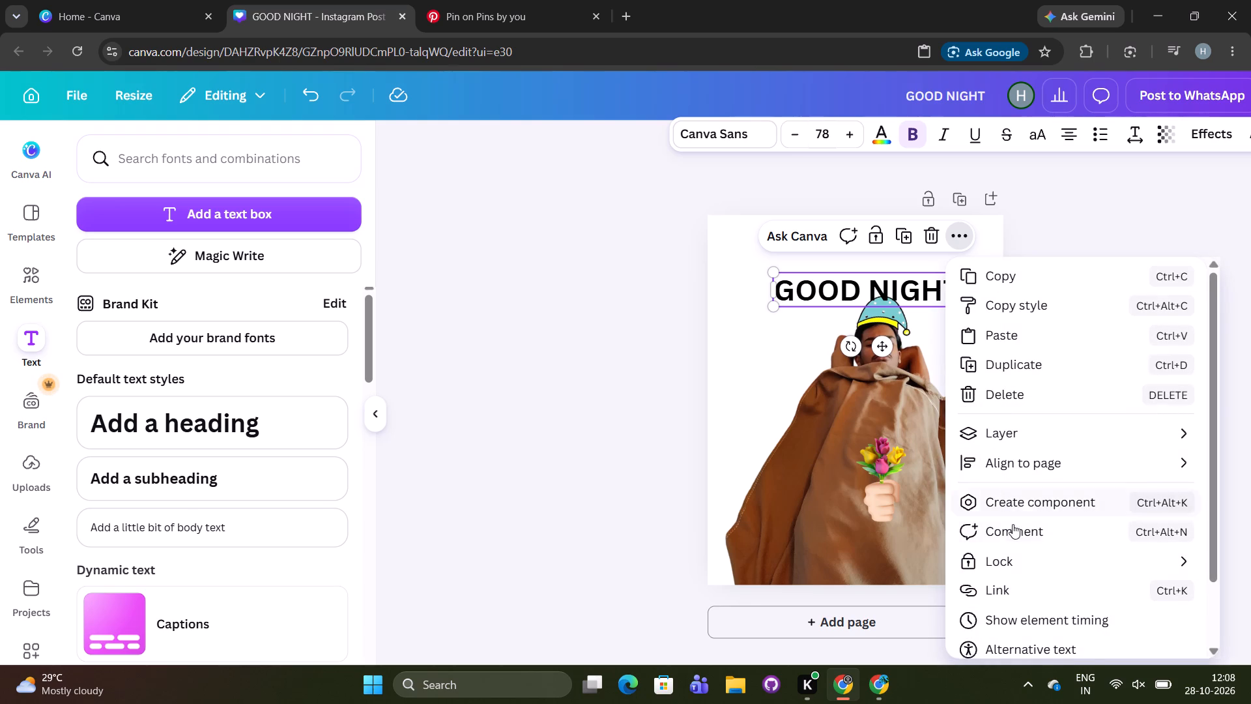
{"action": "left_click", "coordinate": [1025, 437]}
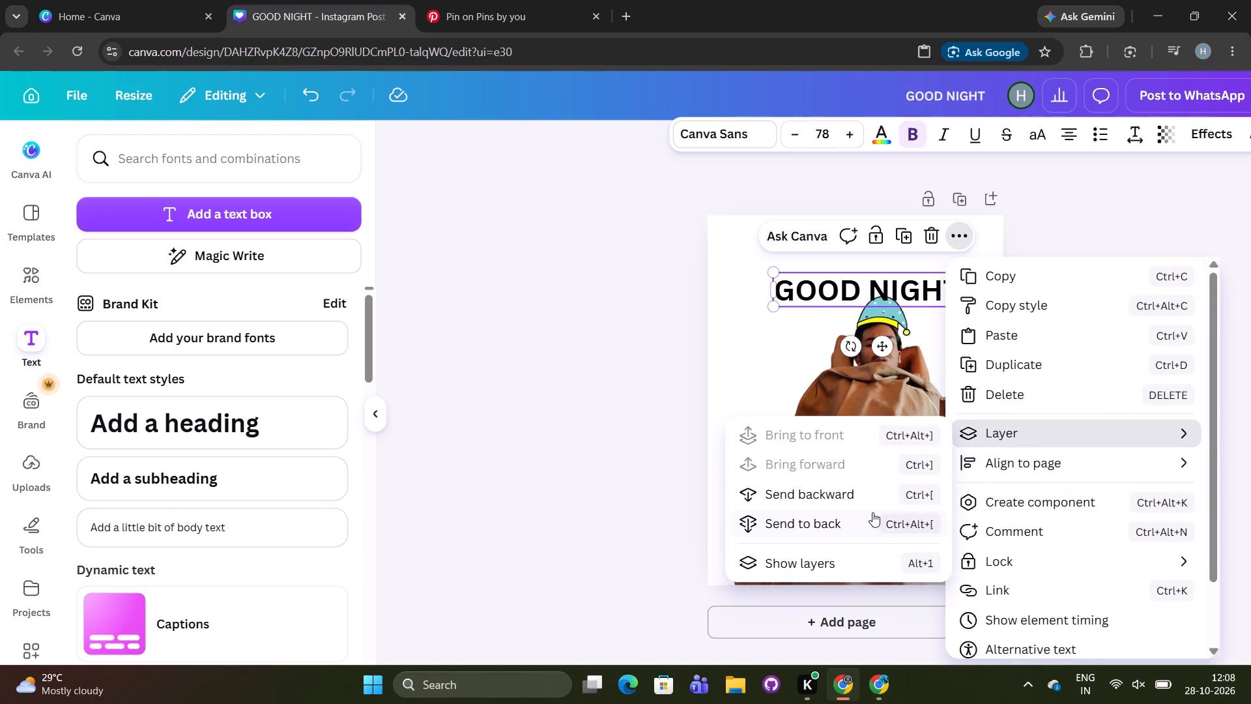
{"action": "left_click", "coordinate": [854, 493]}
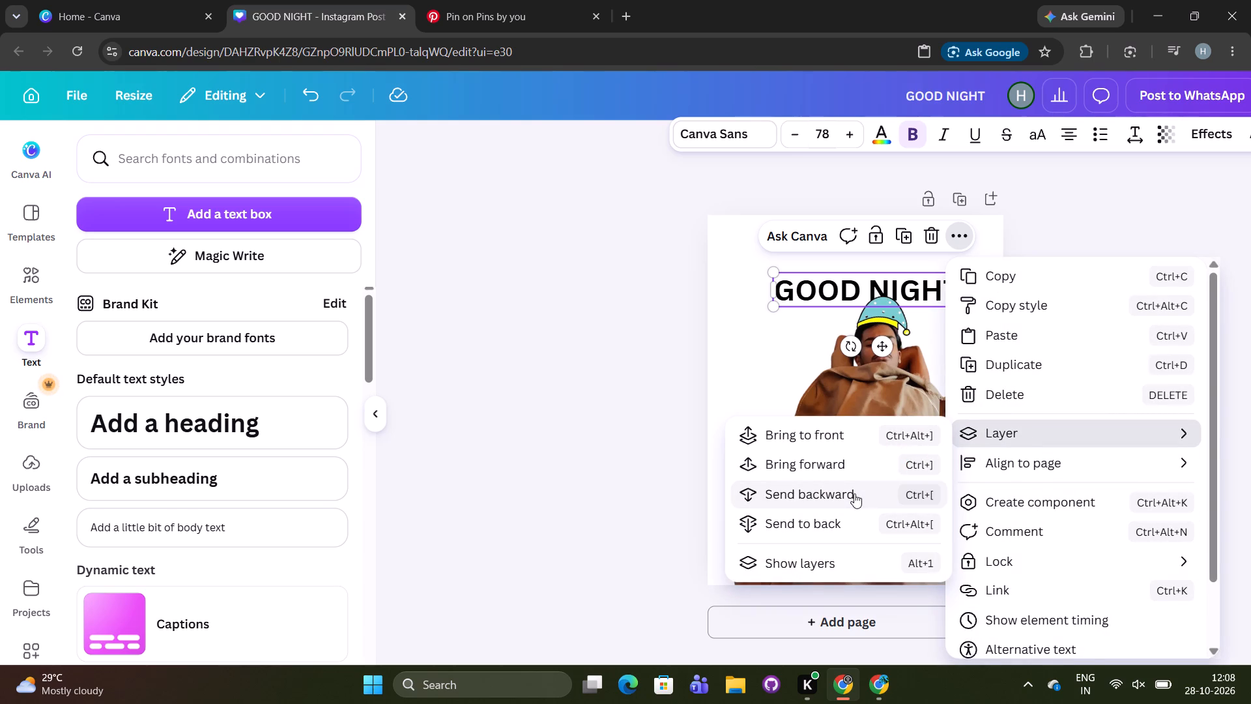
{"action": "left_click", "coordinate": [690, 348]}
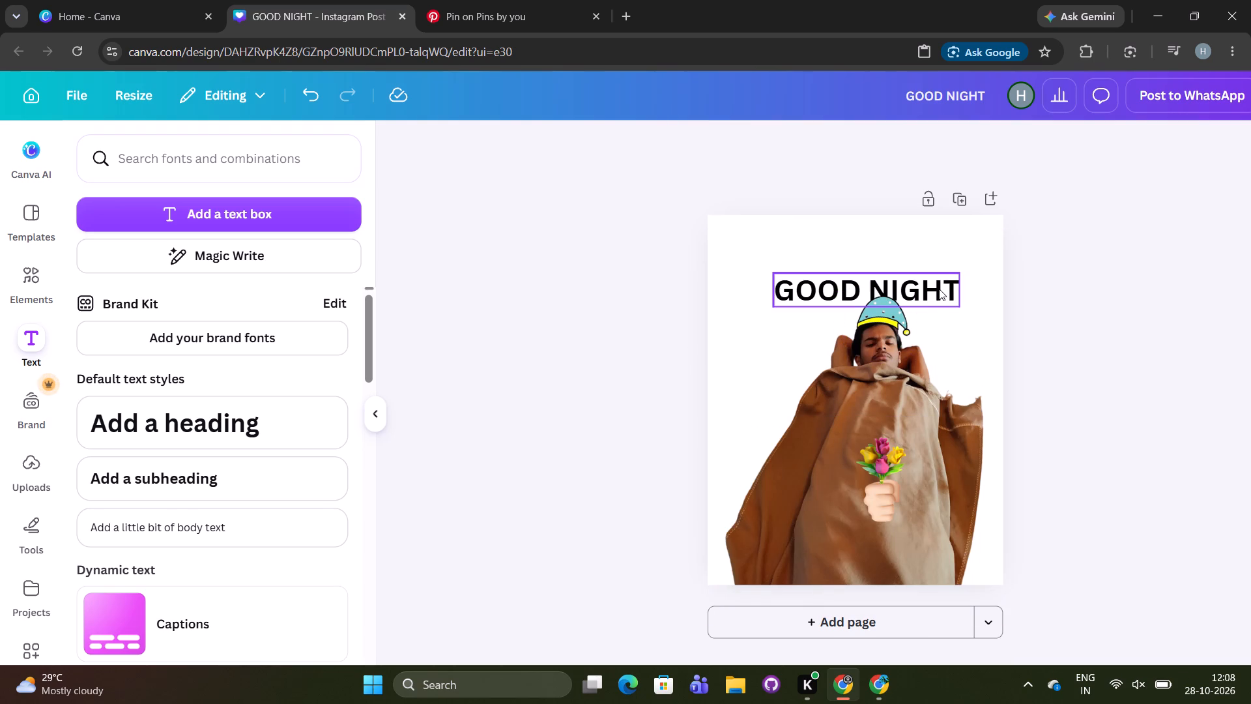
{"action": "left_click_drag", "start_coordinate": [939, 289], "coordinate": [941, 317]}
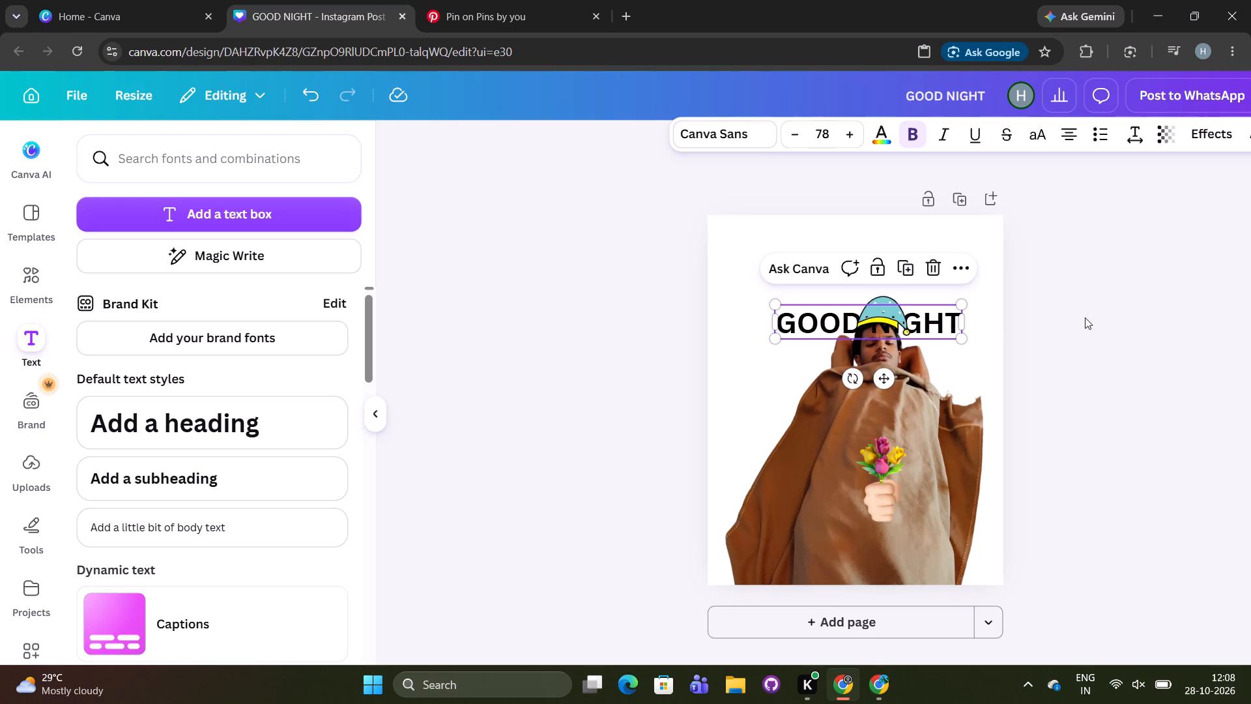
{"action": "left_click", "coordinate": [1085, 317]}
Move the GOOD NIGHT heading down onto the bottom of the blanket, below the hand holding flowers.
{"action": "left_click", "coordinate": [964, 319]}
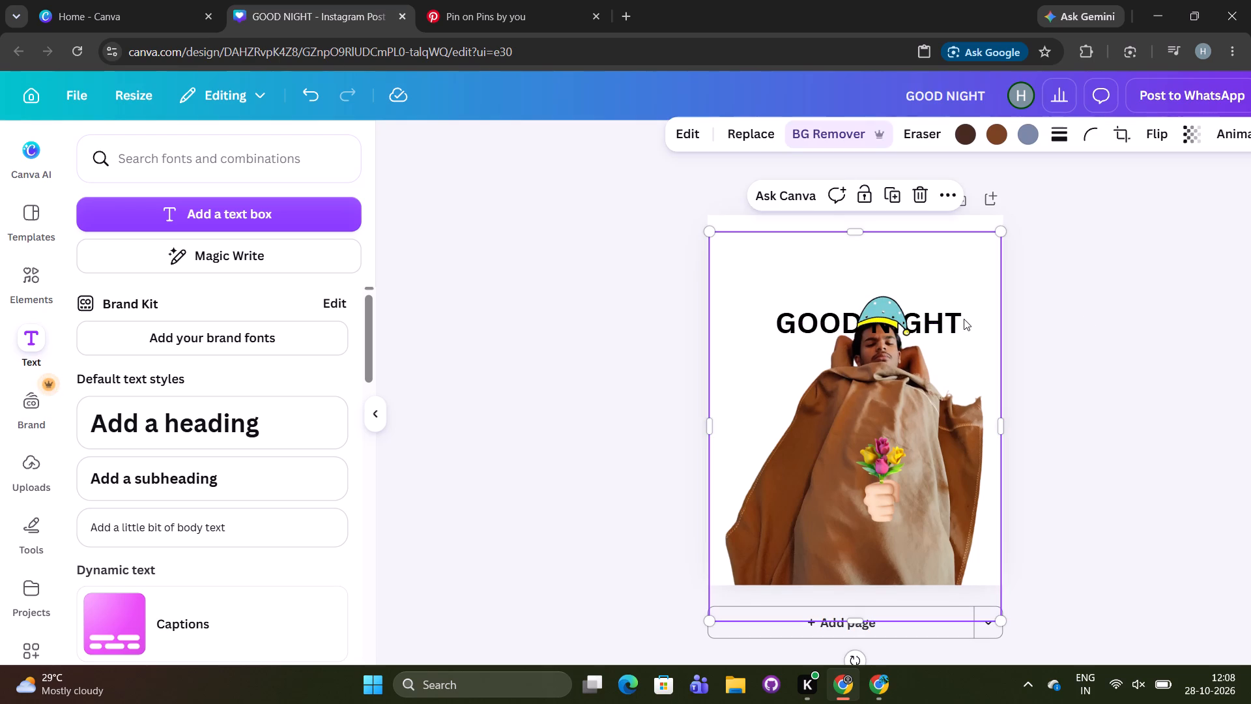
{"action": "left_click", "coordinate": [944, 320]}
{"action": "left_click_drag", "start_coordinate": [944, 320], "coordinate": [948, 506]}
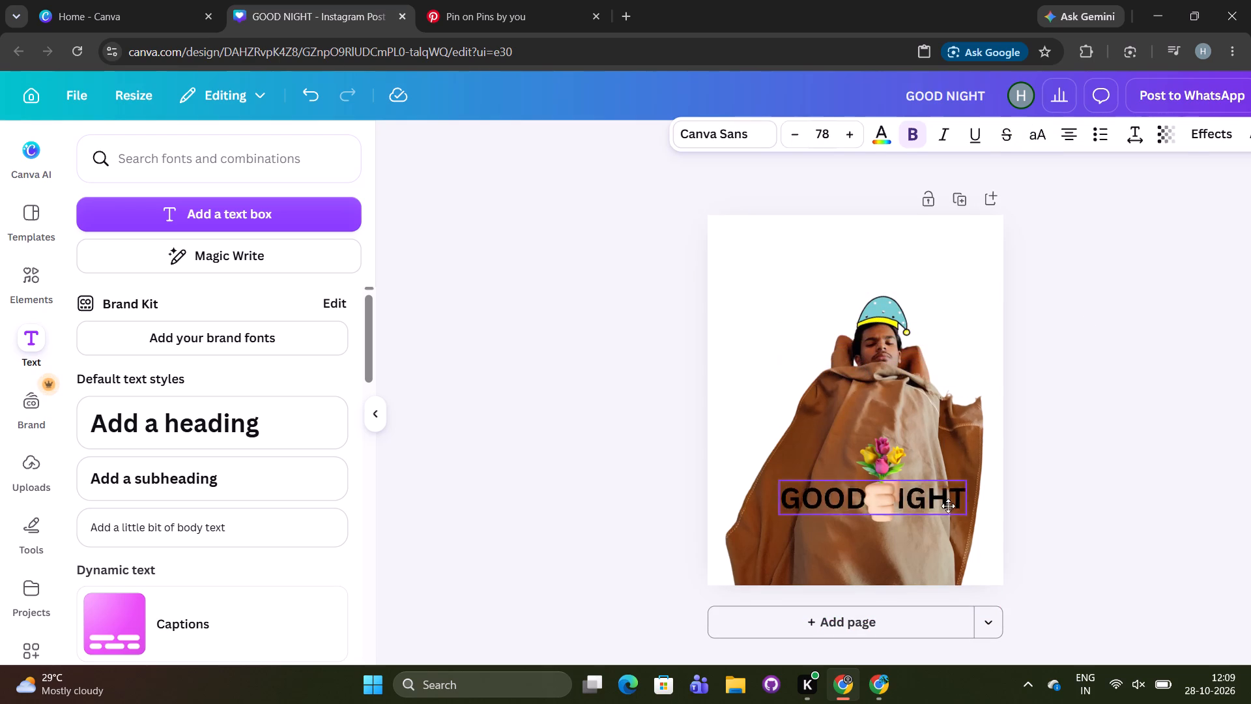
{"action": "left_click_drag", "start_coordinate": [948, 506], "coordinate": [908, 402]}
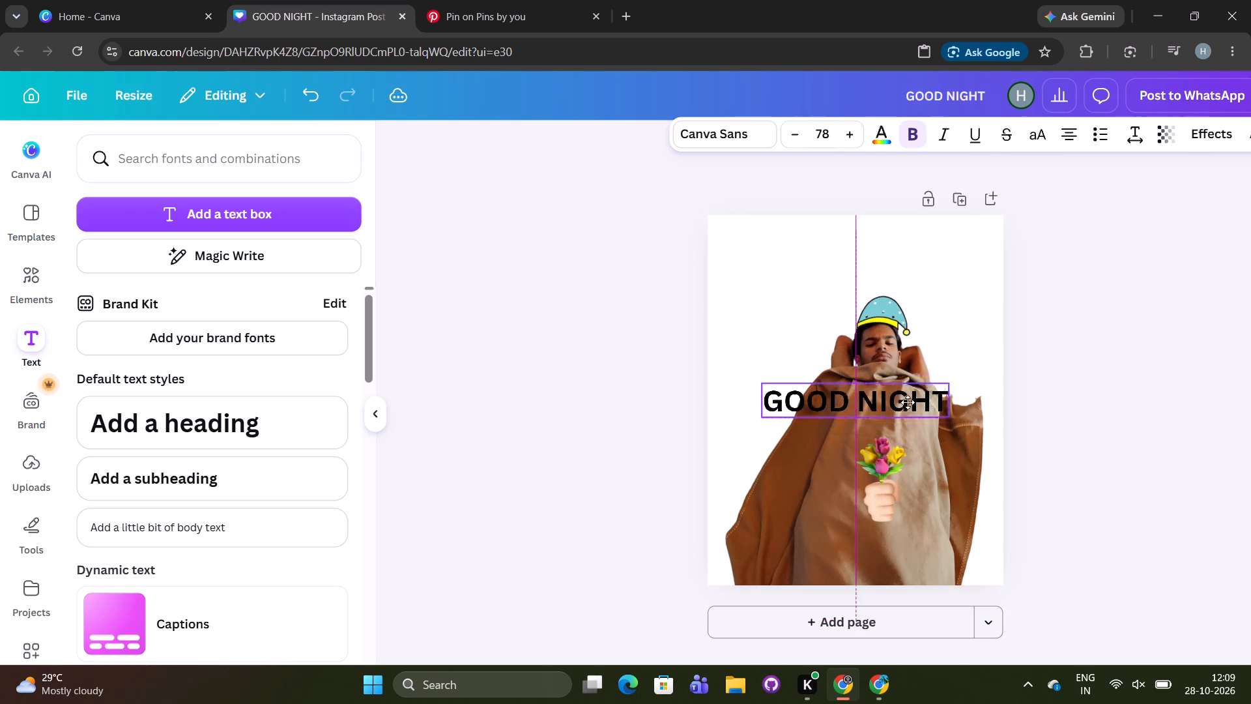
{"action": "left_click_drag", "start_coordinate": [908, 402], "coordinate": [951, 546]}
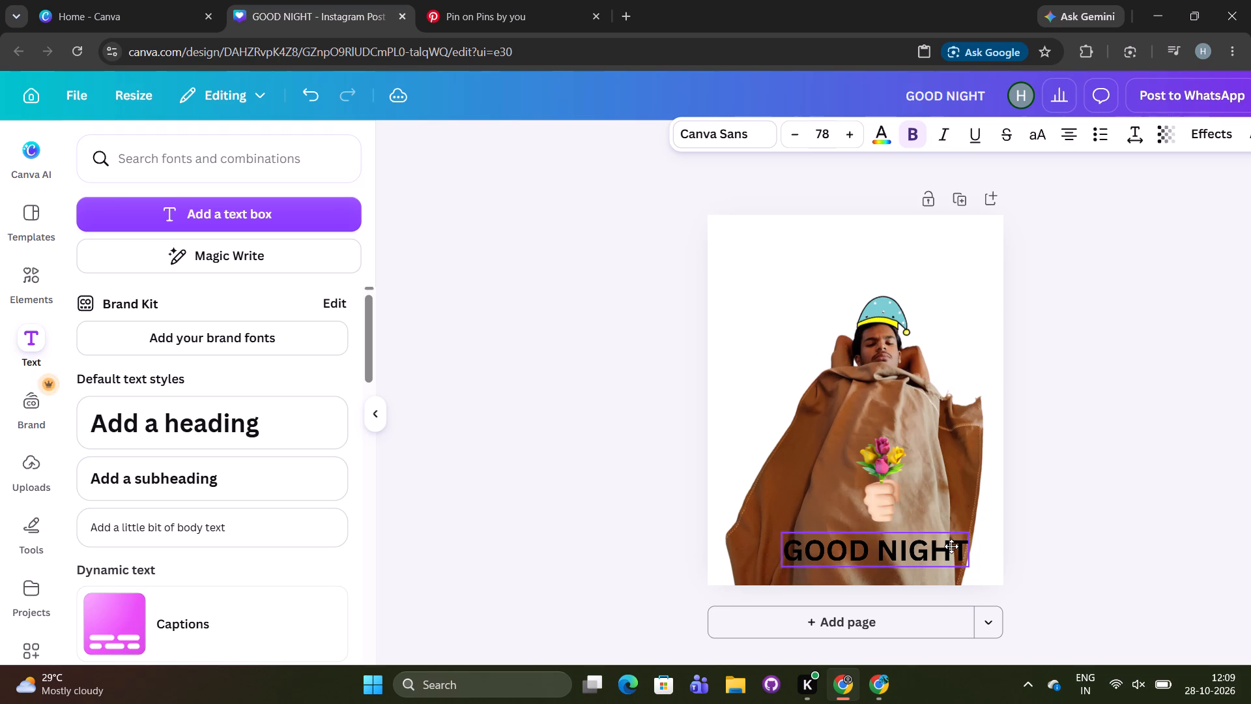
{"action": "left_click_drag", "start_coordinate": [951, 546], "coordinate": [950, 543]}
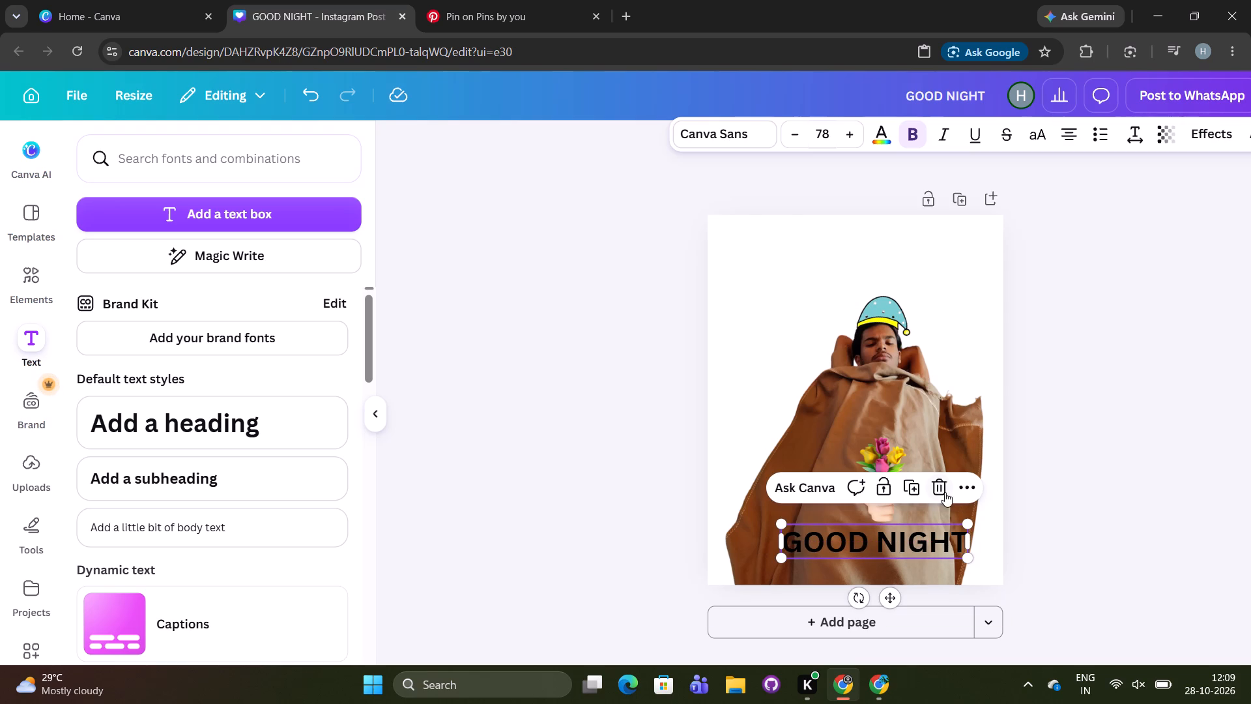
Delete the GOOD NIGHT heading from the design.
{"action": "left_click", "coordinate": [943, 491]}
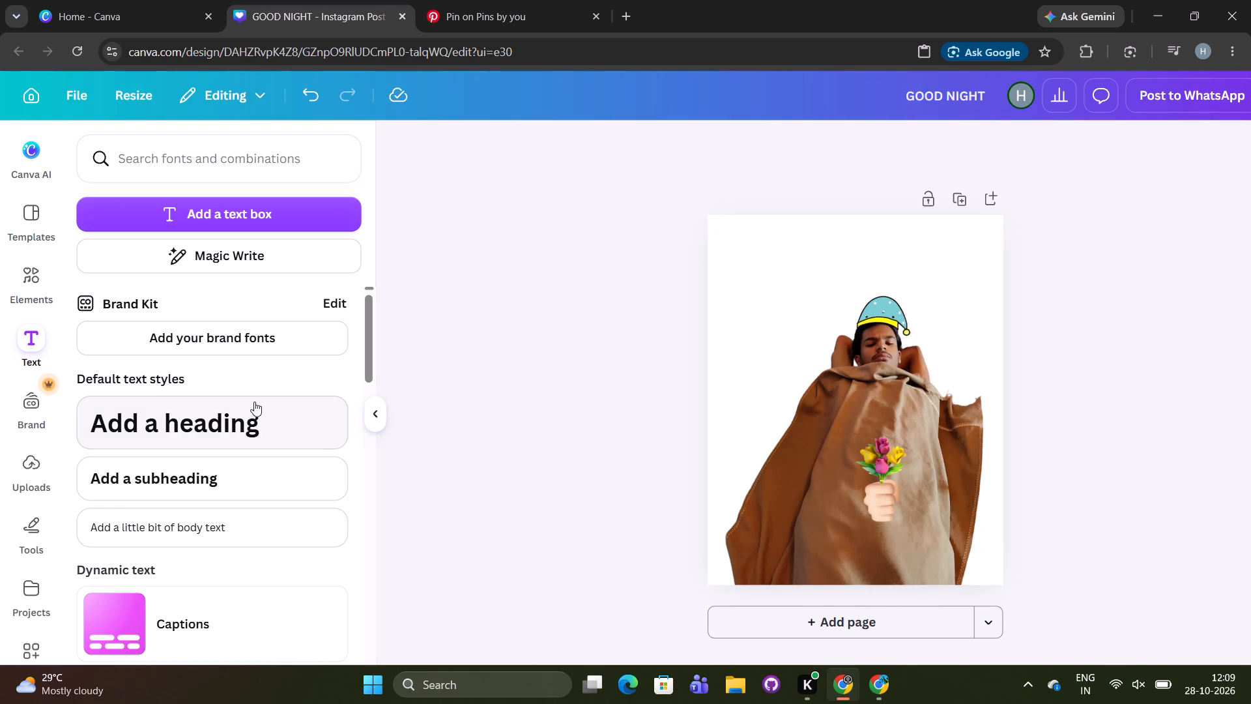
Add a heading text reading "NINNI Time" to the design.
{"action": "left_click", "coordinate": [253, 415]}
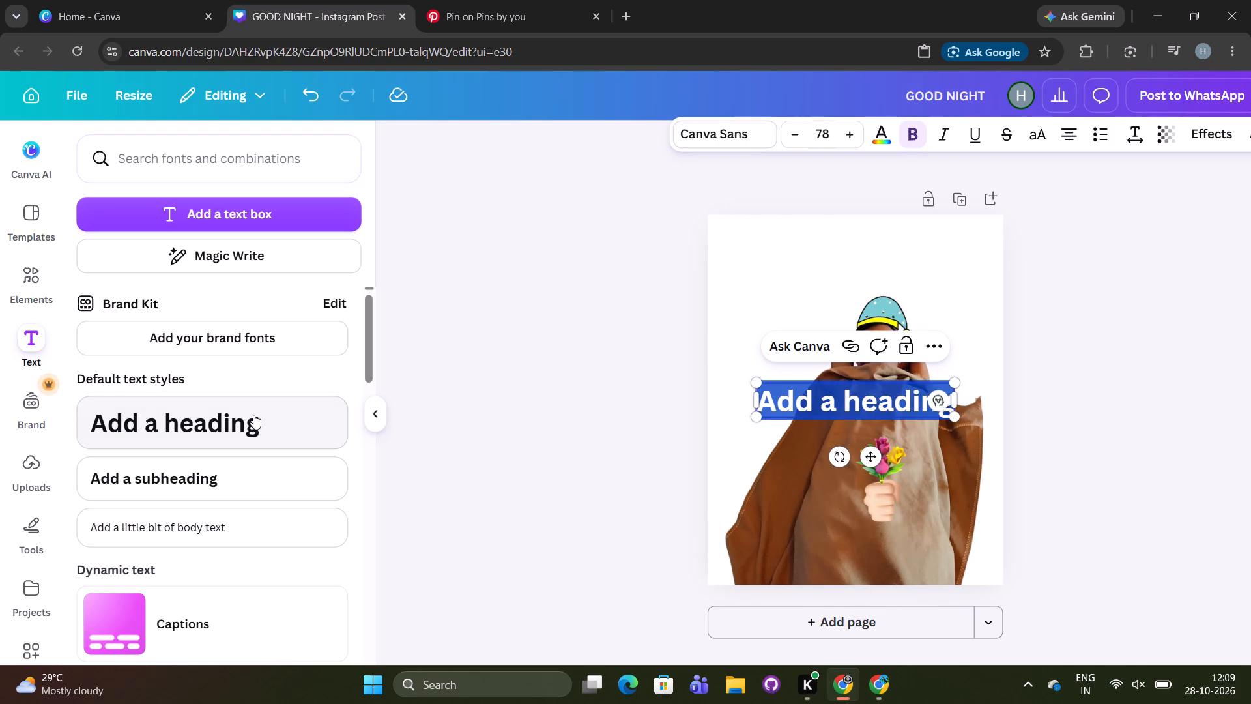
{"action": "type", "text": "NINNI"}
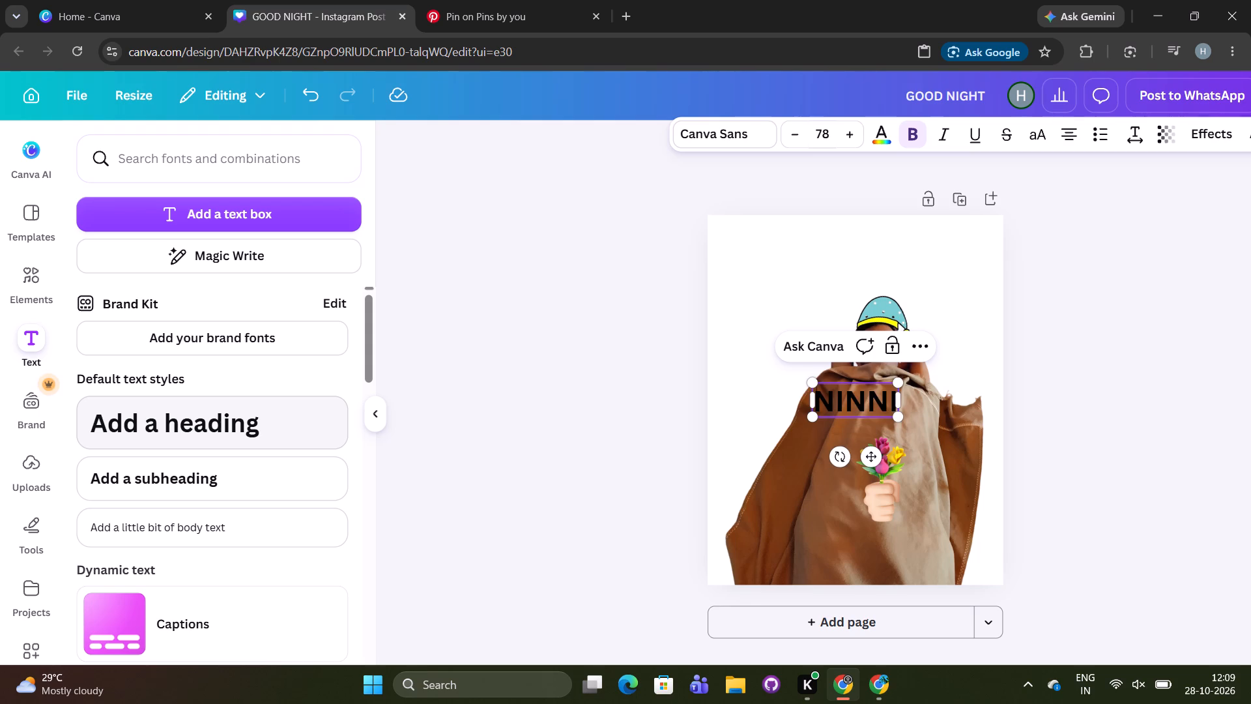
{"action": "key", "text": "space"}
{"action": "type", "text": "T"}
{"action": "type", "text": "ime"}
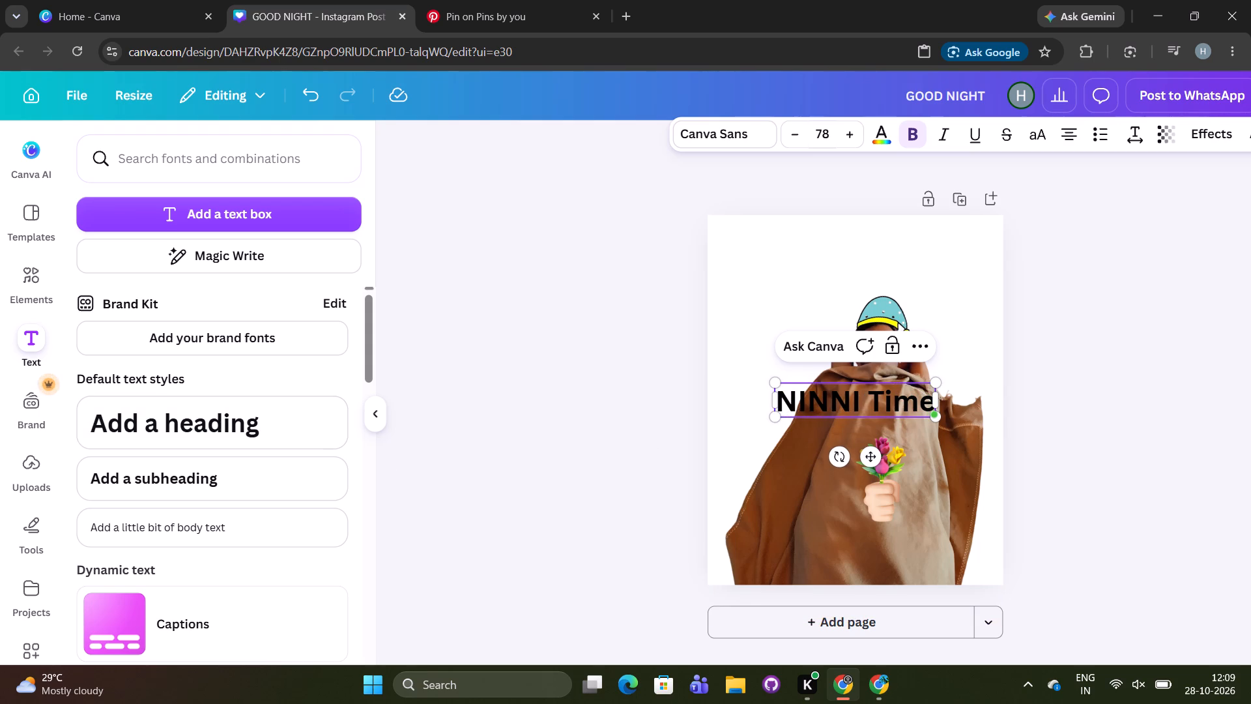
Move the NINNI Time heading onto the bottom of the blanket, just below the hand holding flowers.
{"action": "left_click_drag", "start_coordinate": [876, 454], "coordinate": [884, 574]}
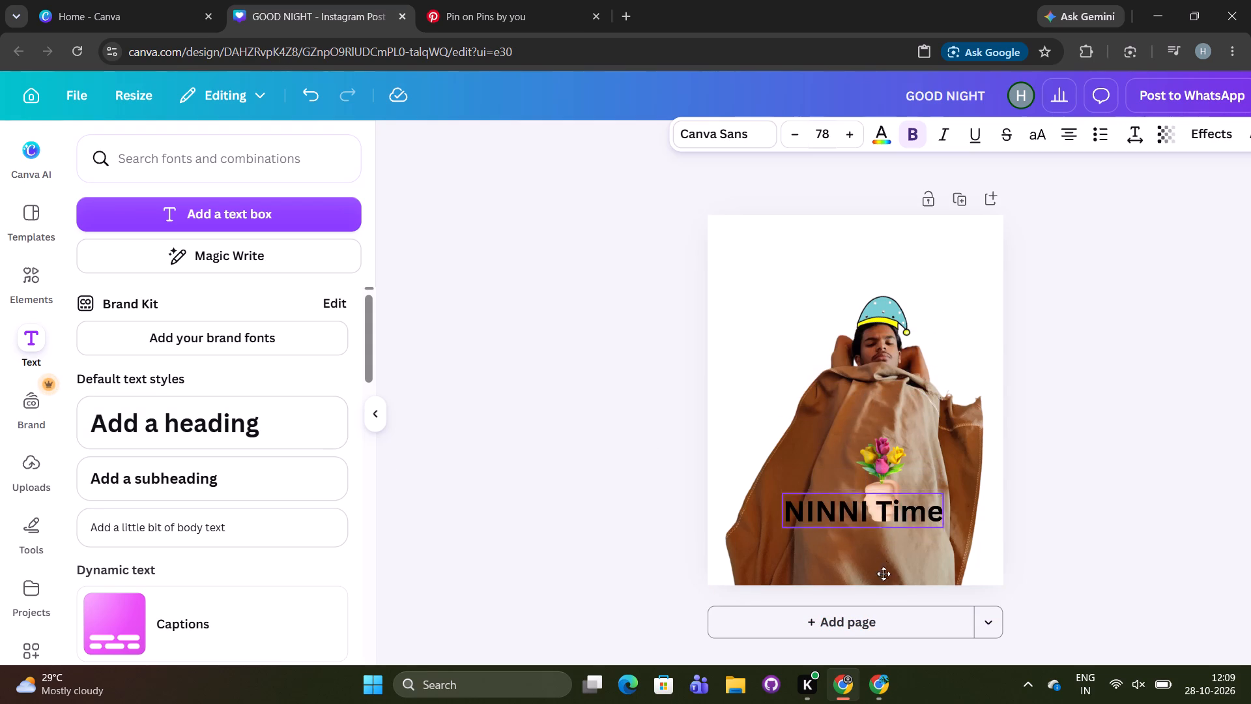
{"action": "left_click_drag", "start_coordinate": [884, 574], "coordinate": [899, 598]}
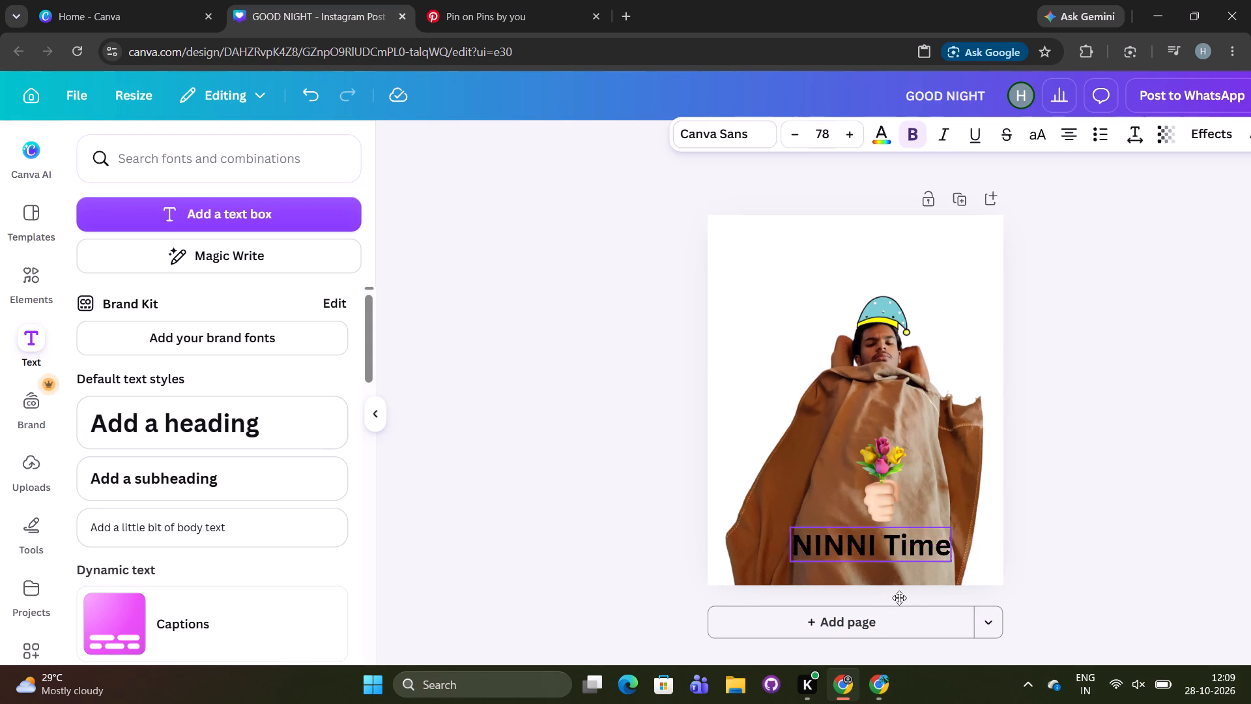
{"action": "left_click_drag", "start_coordinate": [899, 598], "coordinate": [897, 597]}
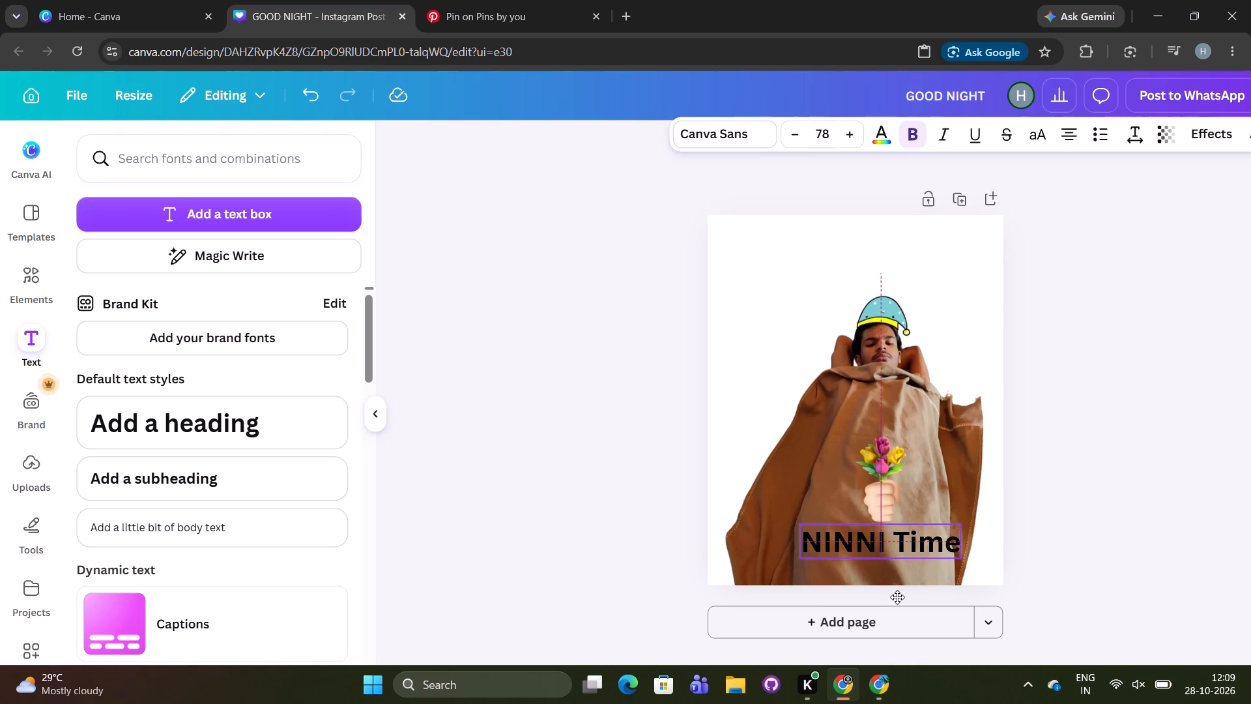
{"action": "left_click_drag", "start_coordinate": [897, 597], "coordinate": [895, 597]}
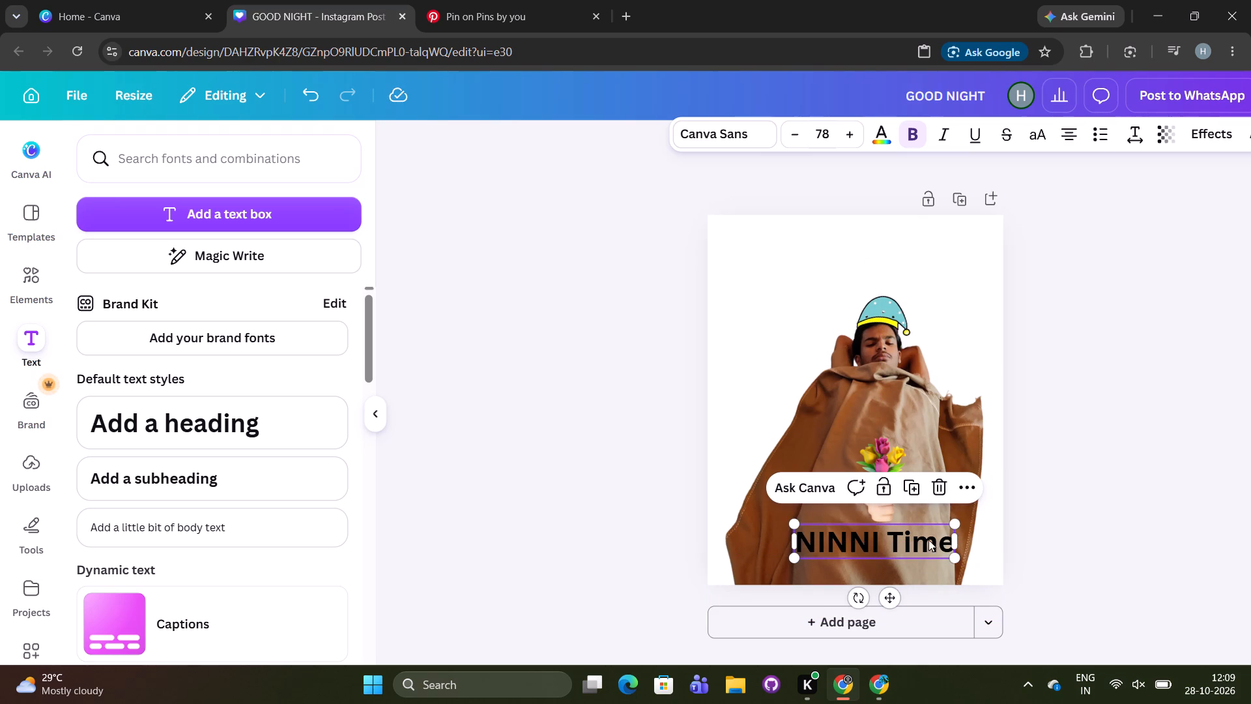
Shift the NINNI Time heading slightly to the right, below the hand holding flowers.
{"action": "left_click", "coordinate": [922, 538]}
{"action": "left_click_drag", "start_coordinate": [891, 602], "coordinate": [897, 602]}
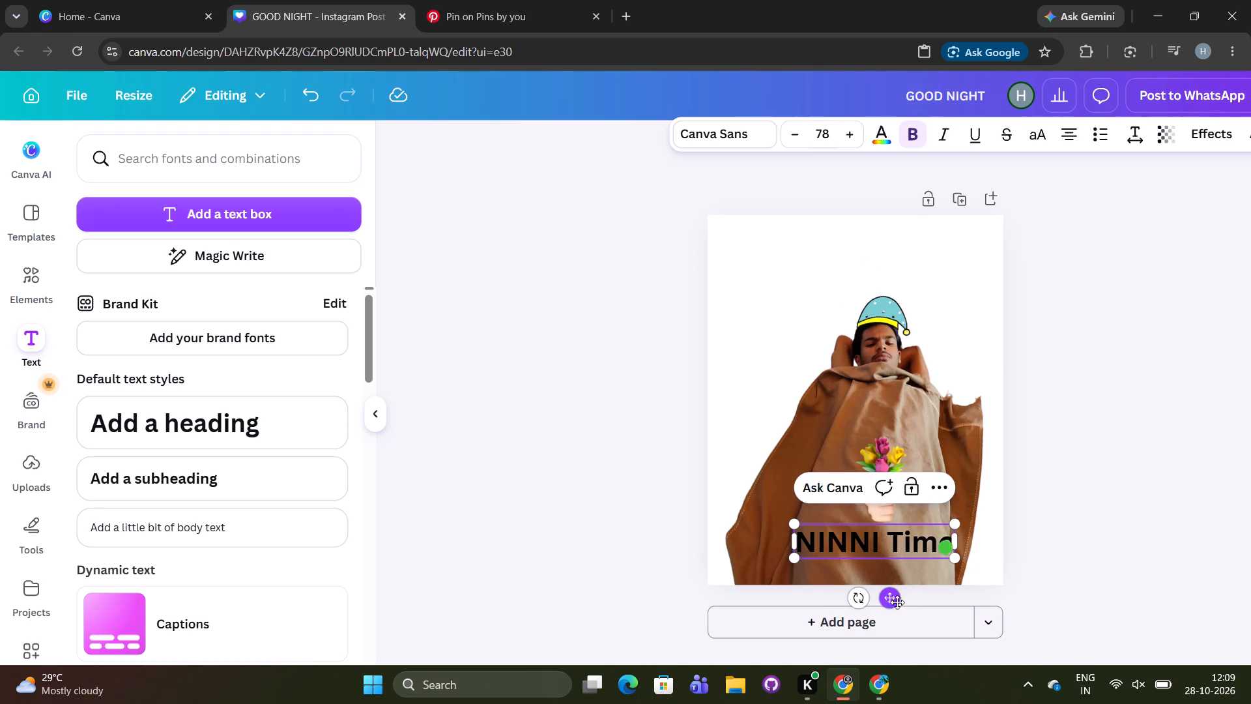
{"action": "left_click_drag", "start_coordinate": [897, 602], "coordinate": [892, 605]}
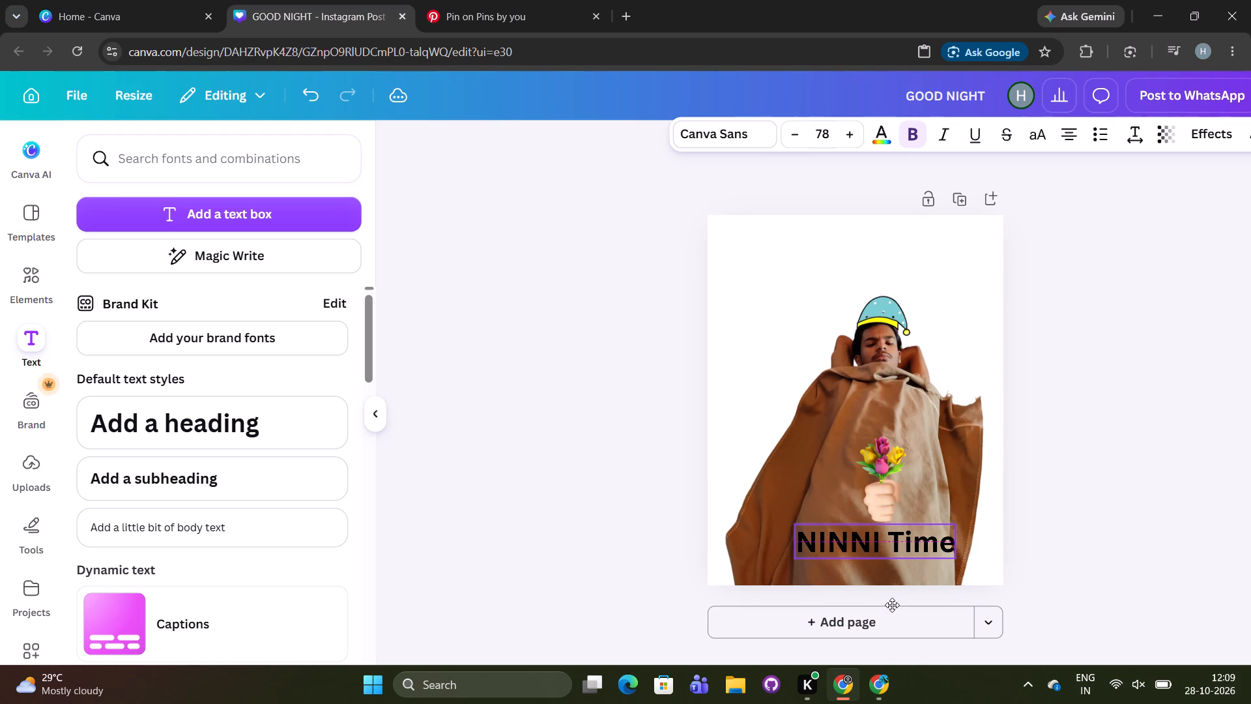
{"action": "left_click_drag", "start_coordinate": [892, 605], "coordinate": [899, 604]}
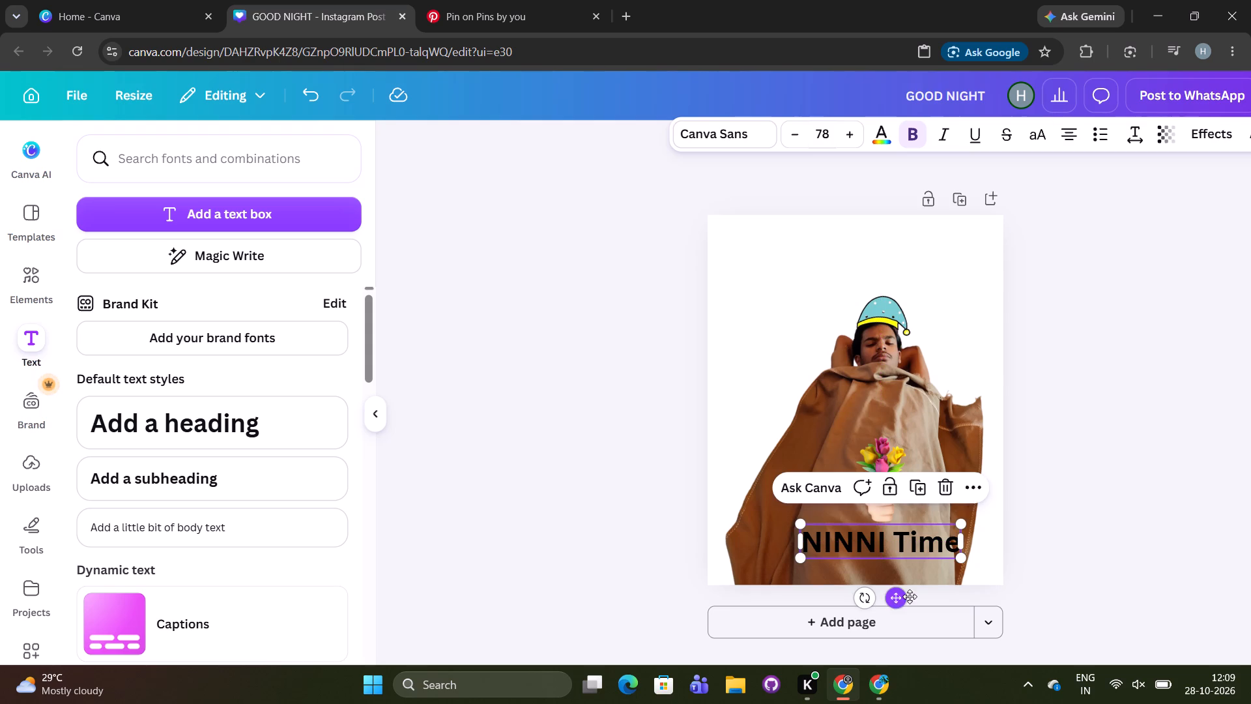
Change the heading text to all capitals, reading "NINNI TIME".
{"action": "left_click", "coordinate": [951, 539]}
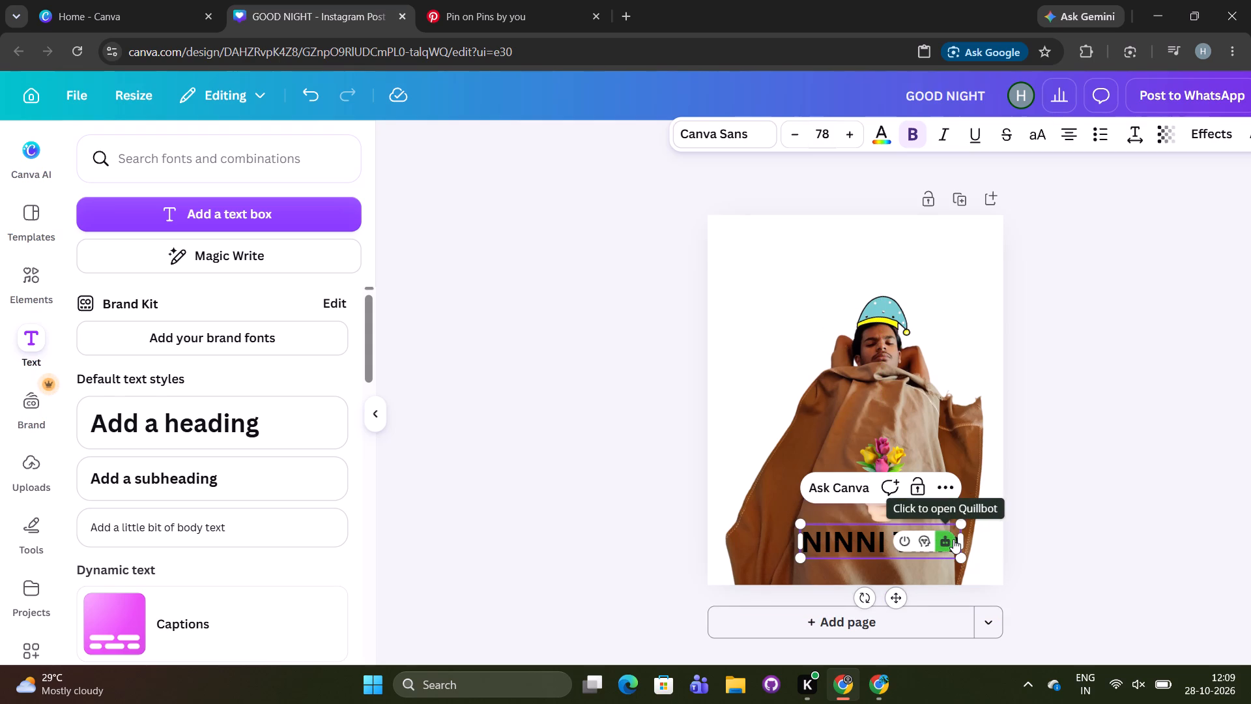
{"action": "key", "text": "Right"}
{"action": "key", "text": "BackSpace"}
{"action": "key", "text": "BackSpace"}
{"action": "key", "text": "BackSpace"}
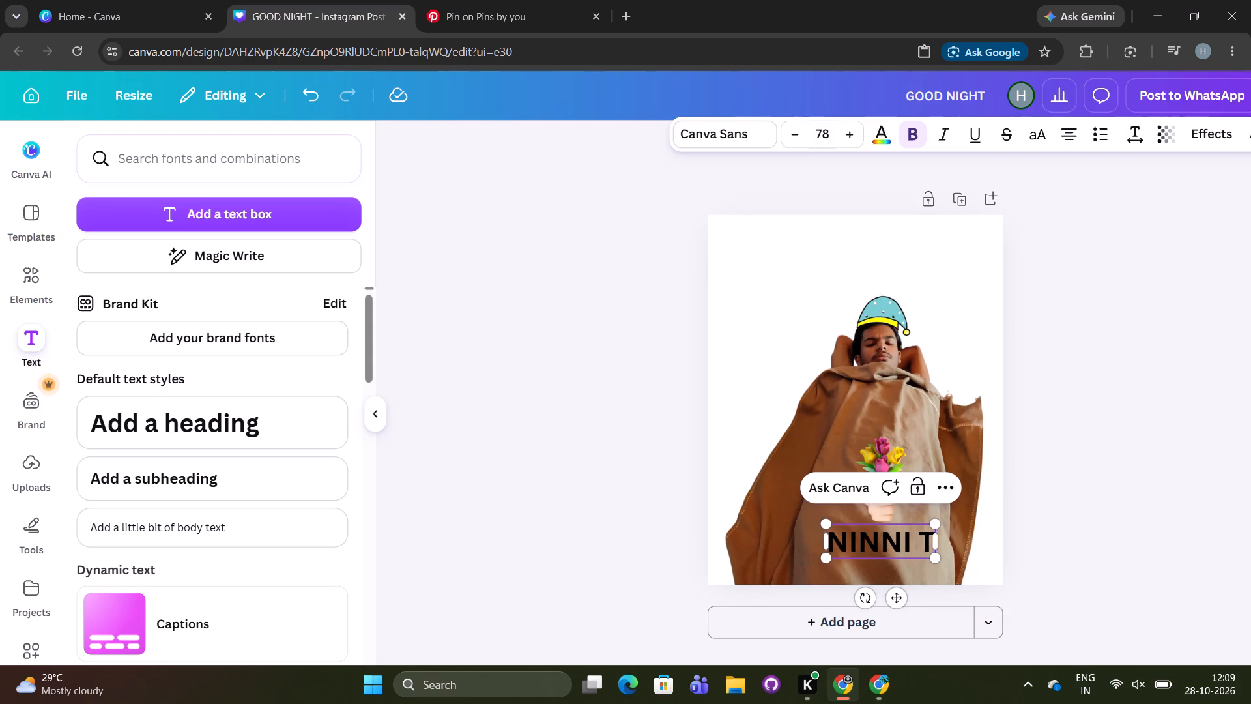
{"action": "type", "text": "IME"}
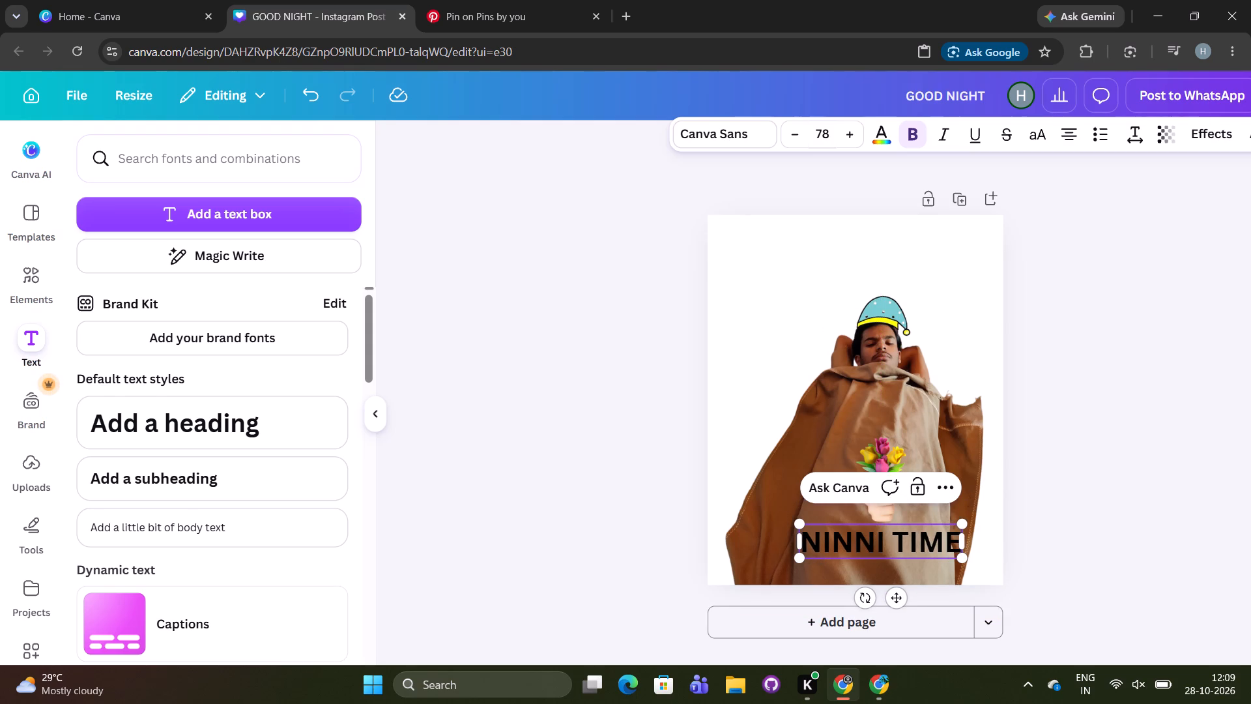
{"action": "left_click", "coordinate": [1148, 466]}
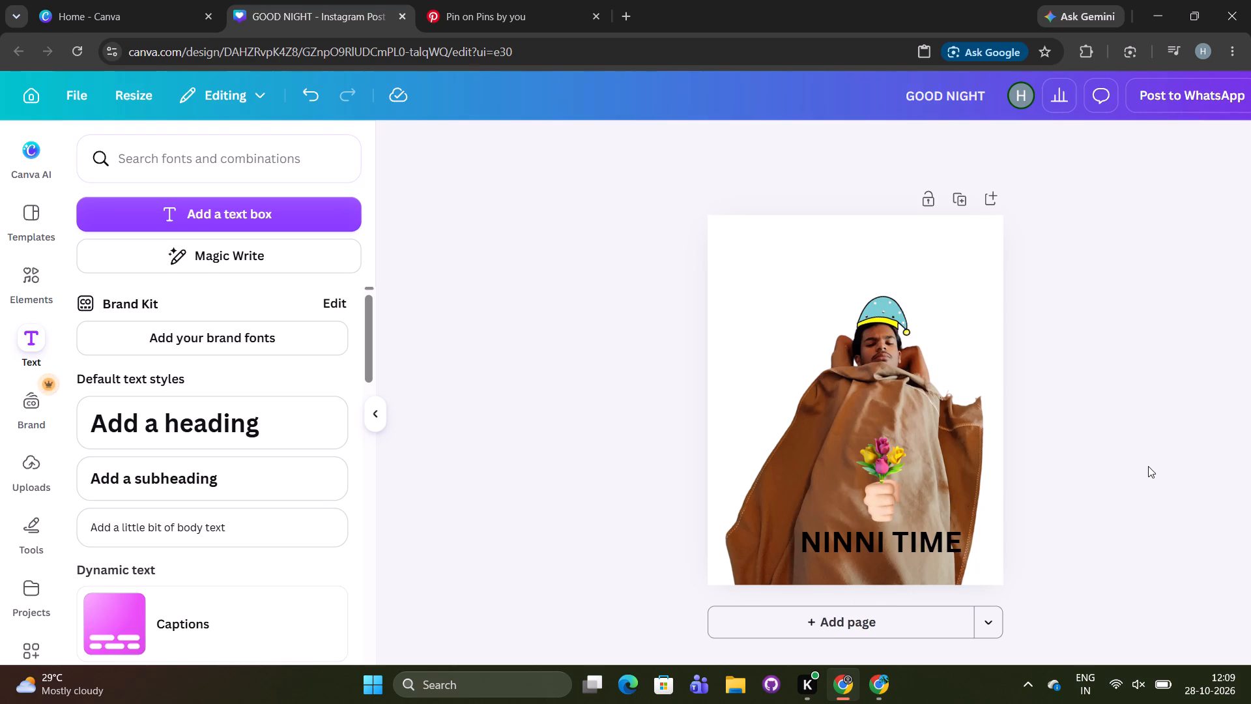
Delete the NINNI TIME heading from the design.
{"action": "left_click", "coordinate": [942, 539]}
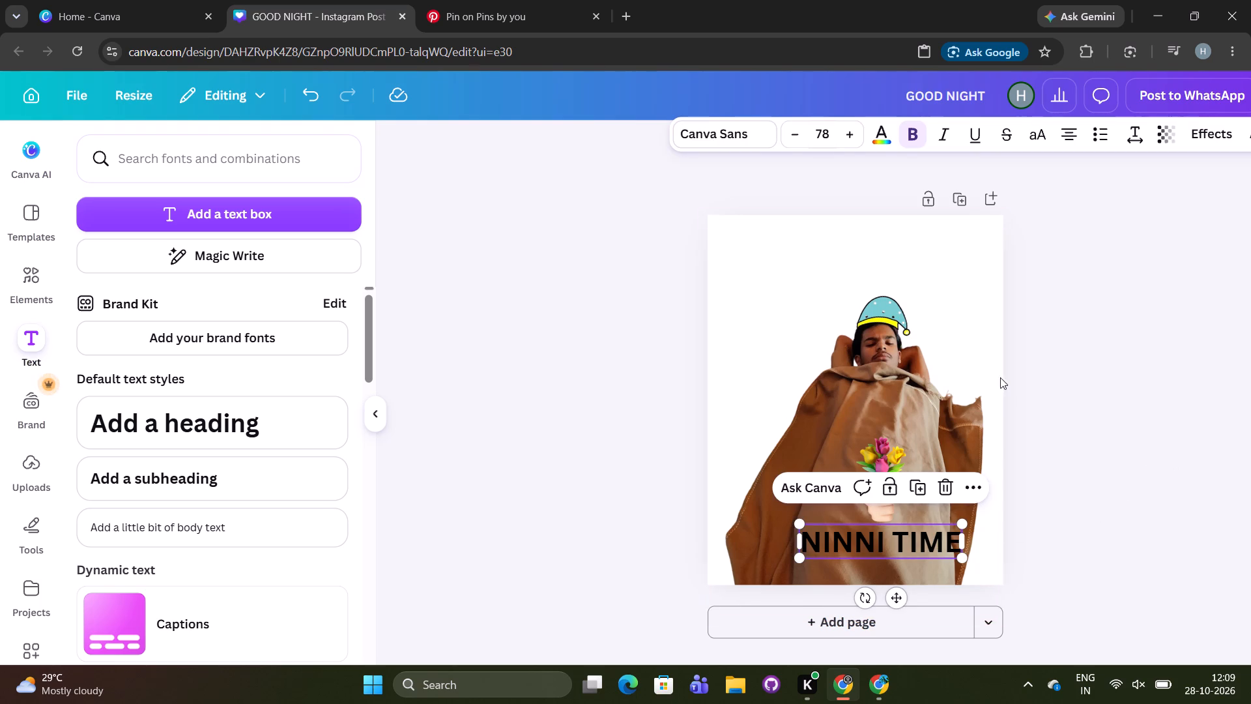
{"action": "left_click", "coordinate": [947, 332]}
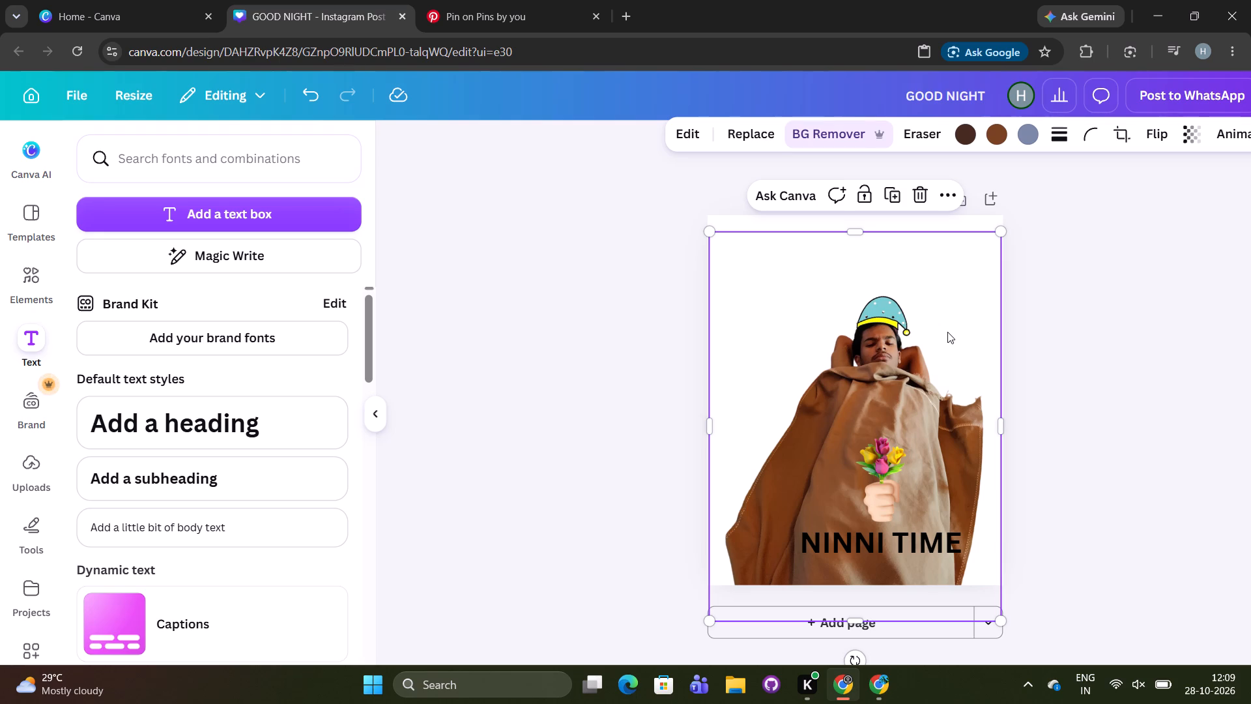
{"action": "left_click", "coordinate": [910, 533]}
{"action": "left_click", "coordinate": [910, 533]}
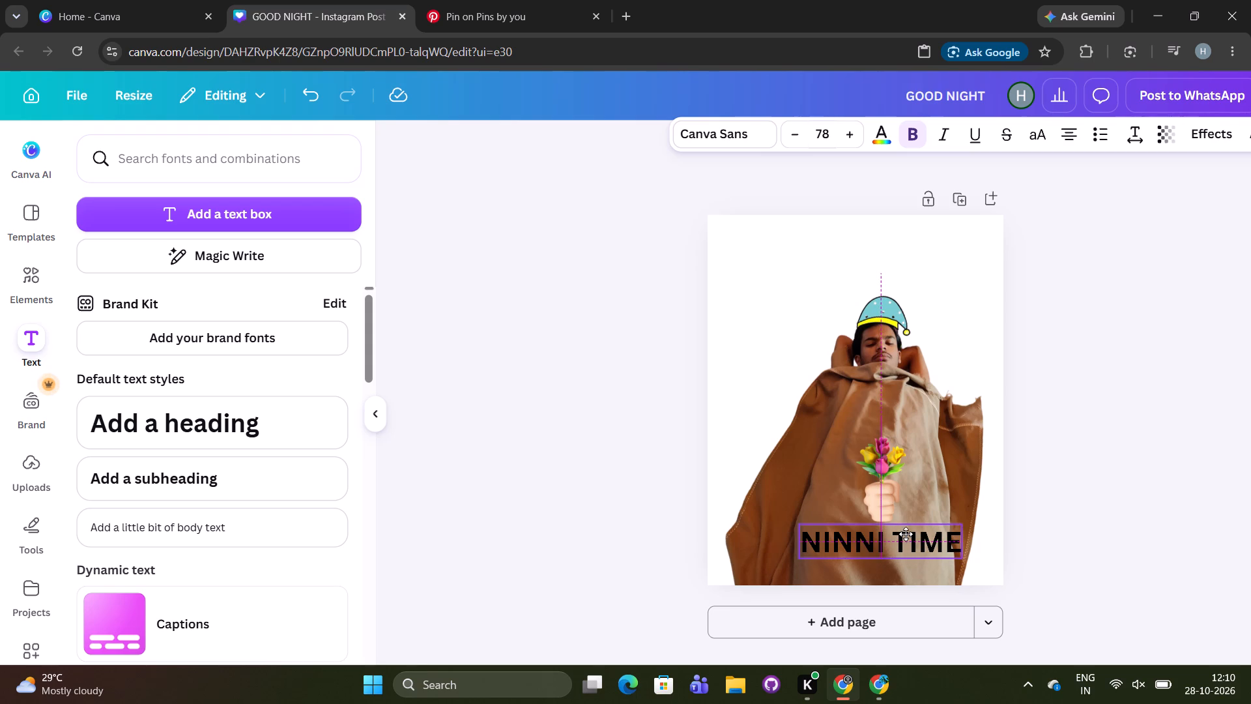
{"action": "left_click", "coordinate": [945, 344]}
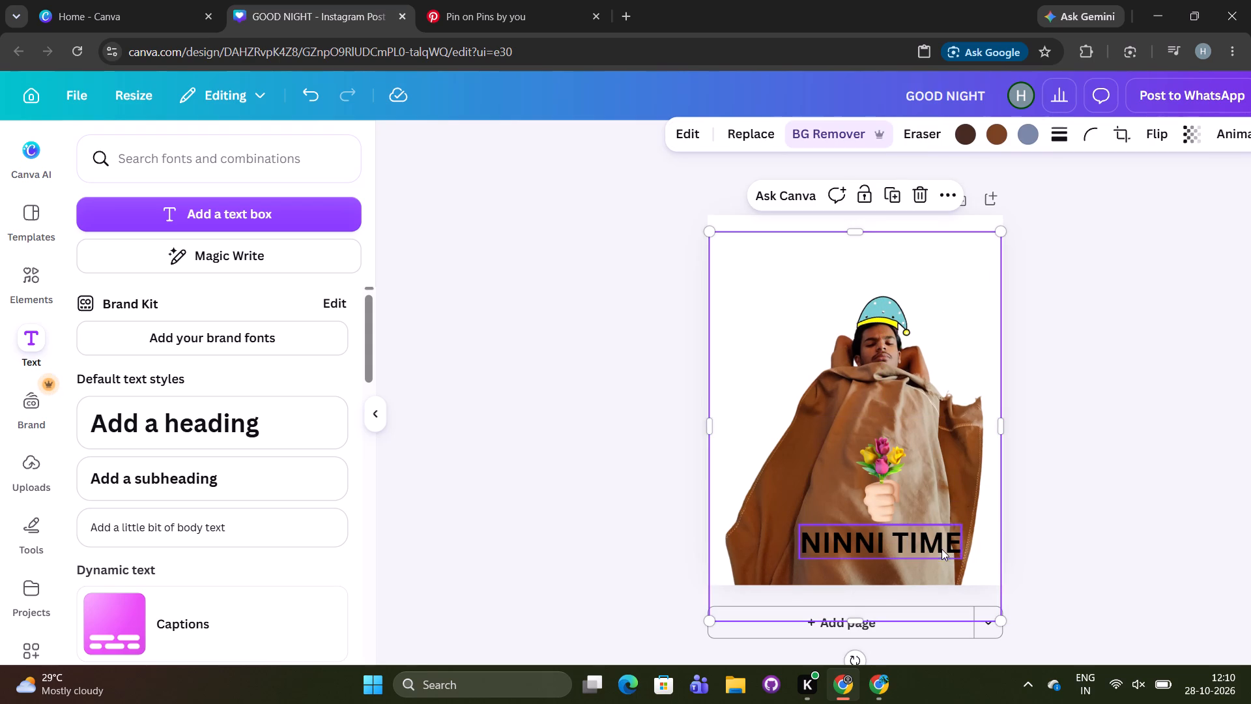
{"action": "left_click_drag", "start_coordinate": [942, 546], "coordinate": [919, 548]}
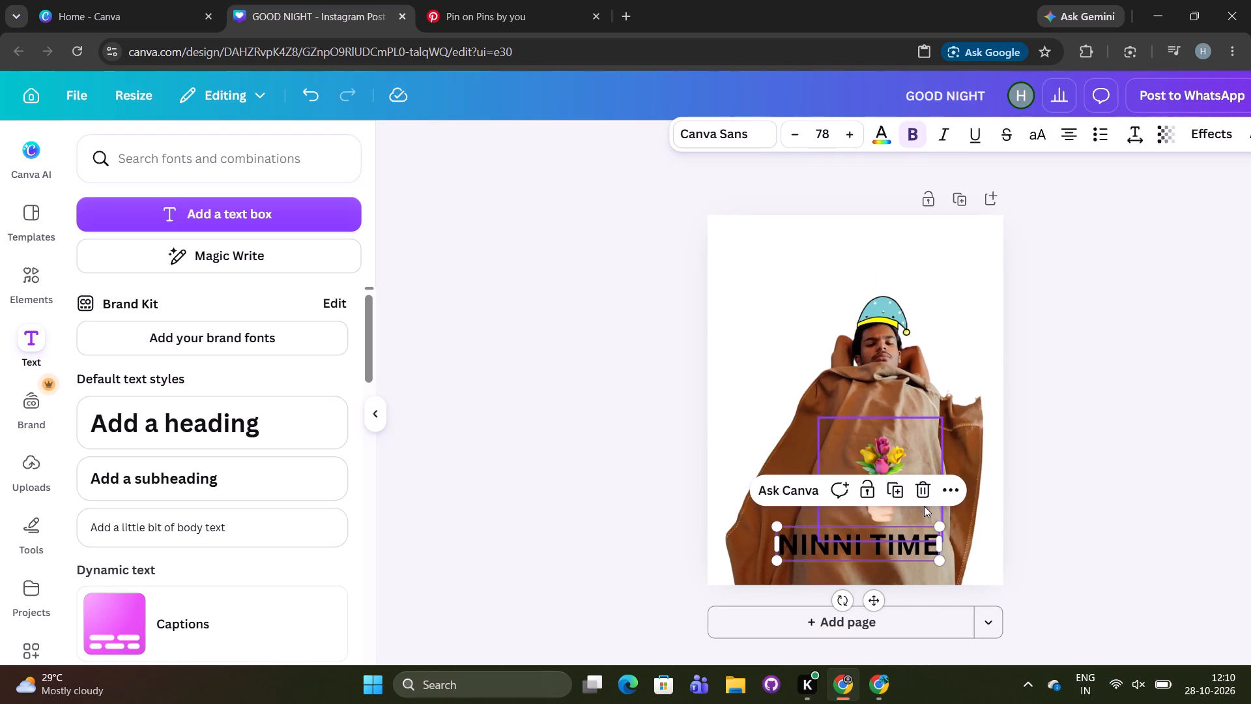
{"action": "left_click", "coordinate": [924, 498]}
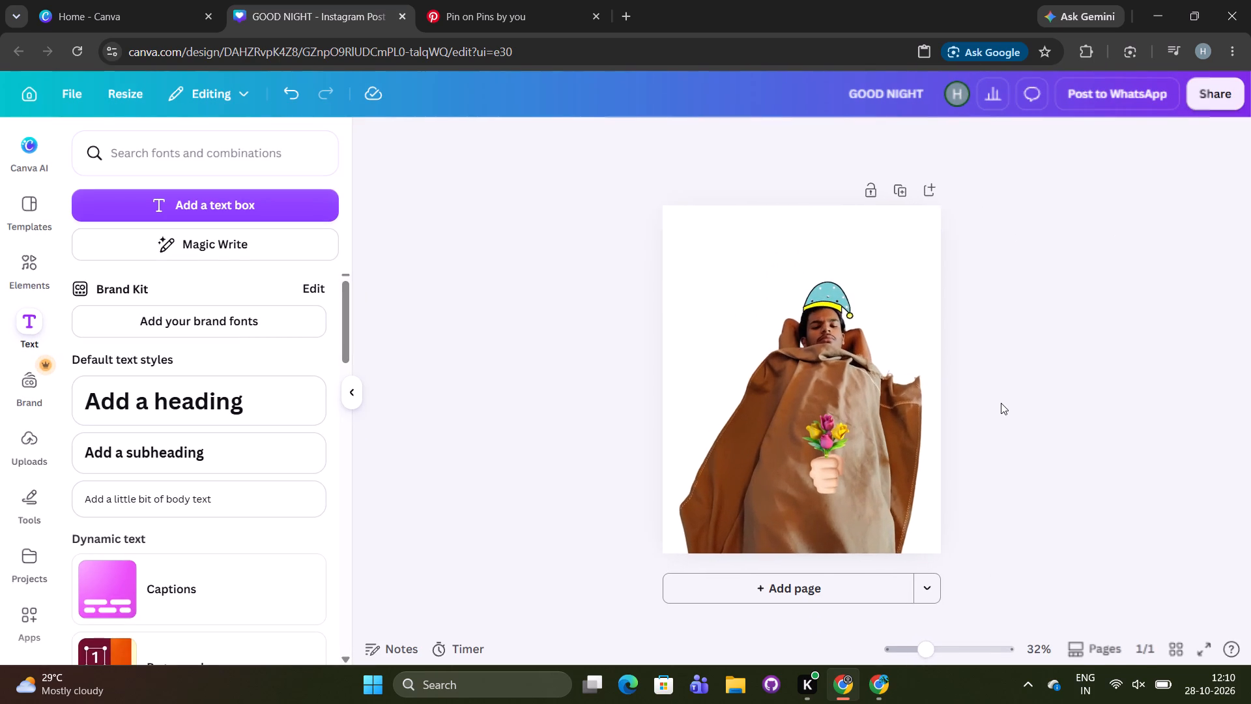
Activate the Marker drawing tool and set its colour to blue.
{"action": "left_click", "coordinate": [842, 469]}
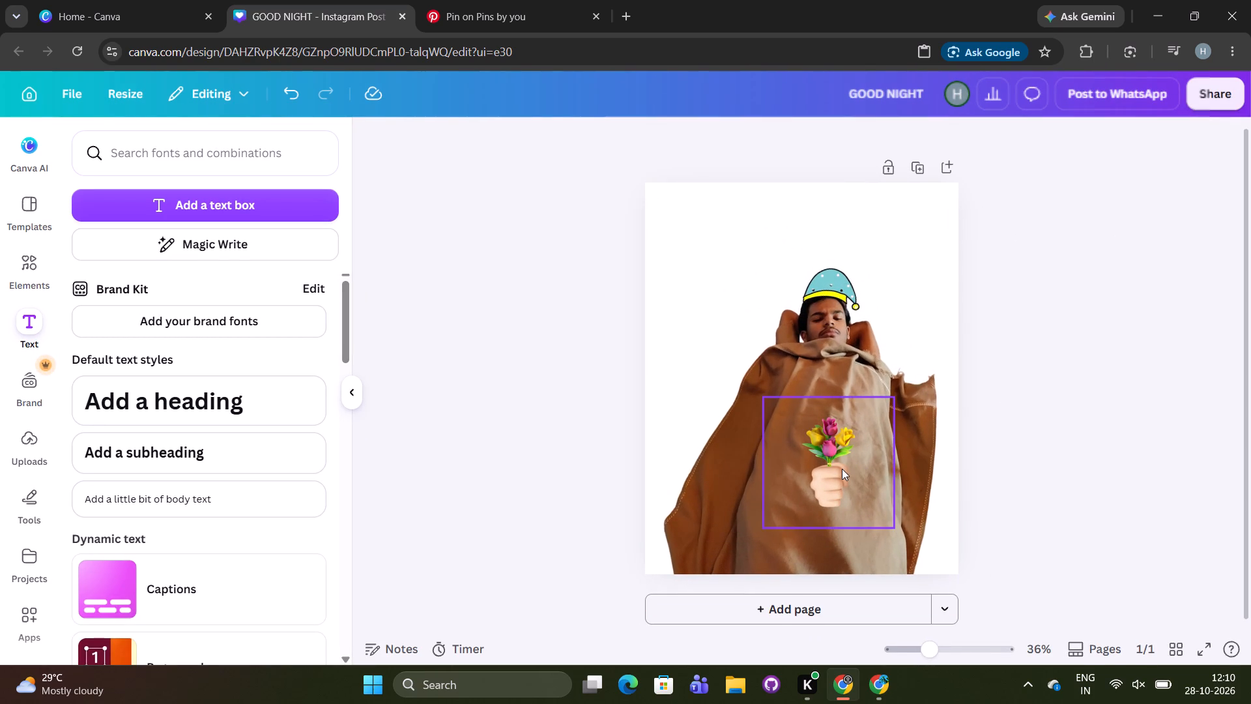
{"action": "left_click", "coordinate": [704, 439]}
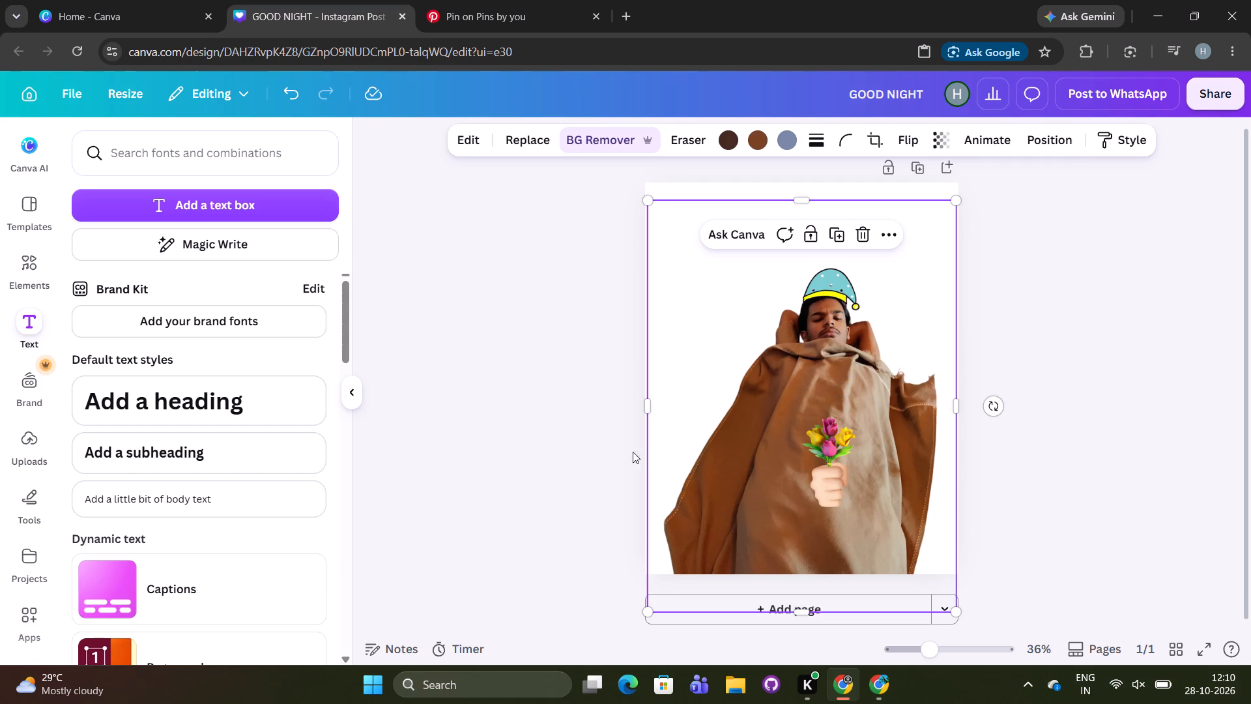
{"action": "left_click", "coordinate": [23, 500]}
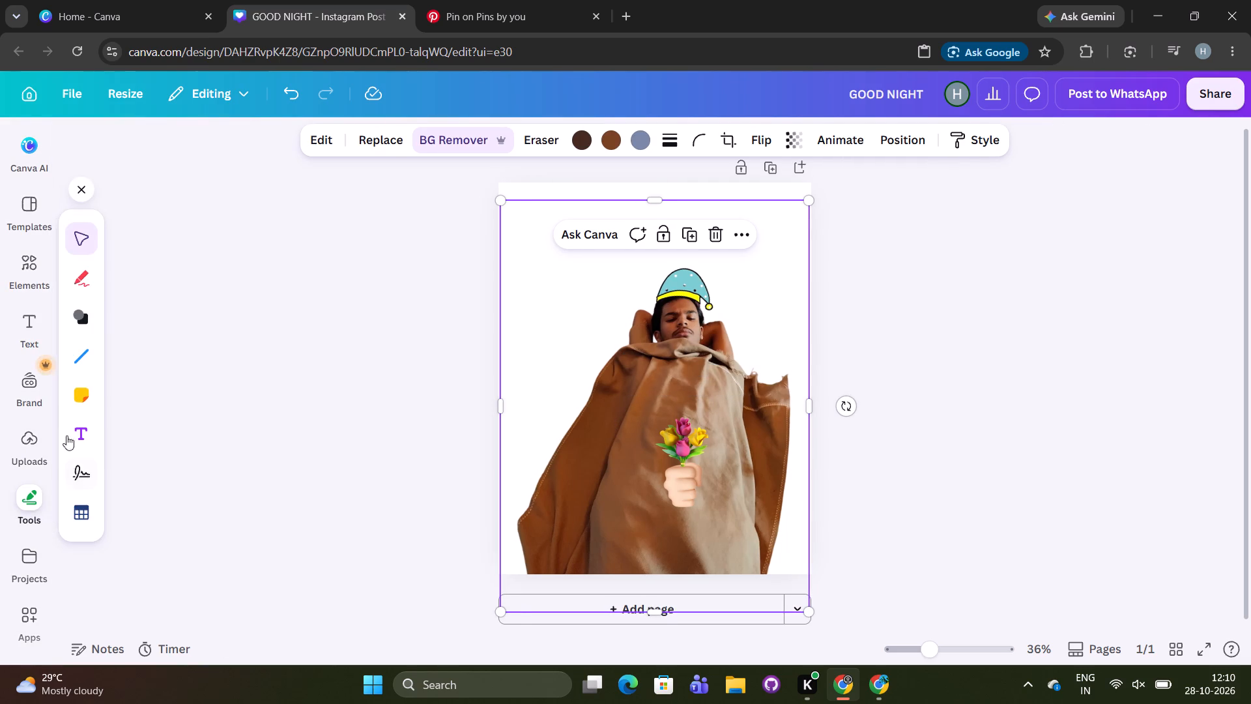
{"action": "left_click", "coordinate": [86, 284]}
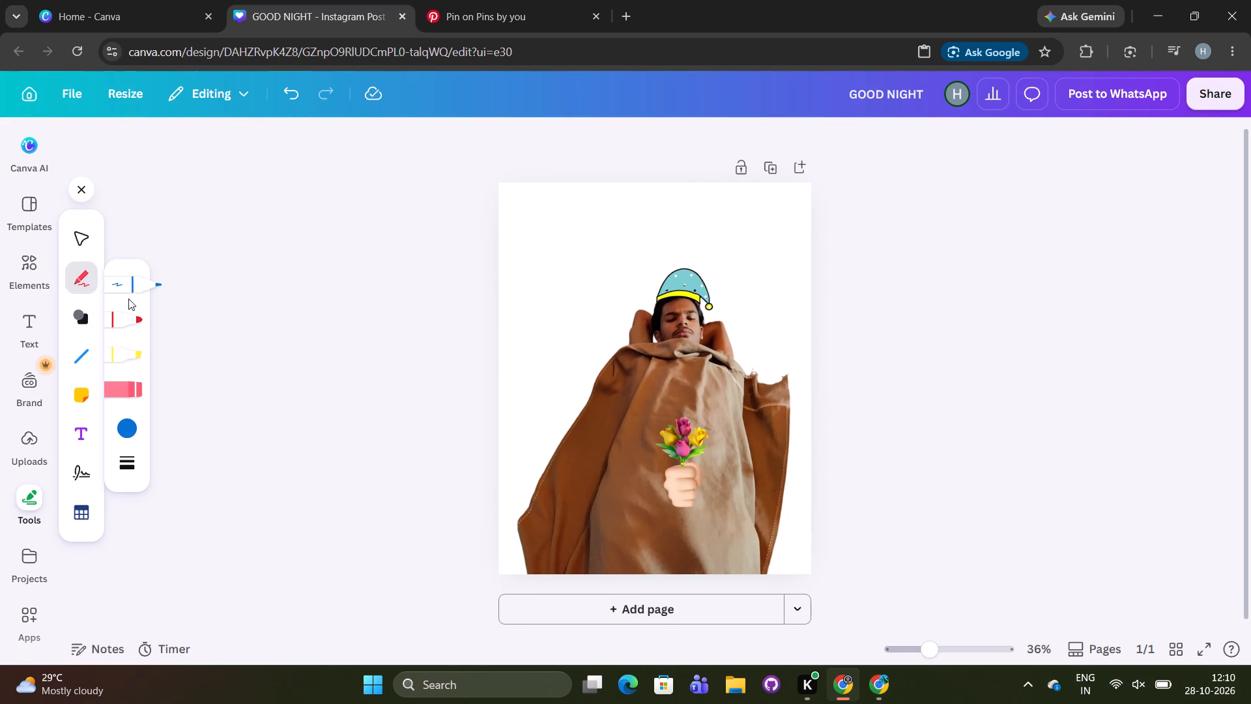
{"action": "left_click", "coordinate": [130, 315]}
{"action": "left_click", "coordinate": [130, 431]}
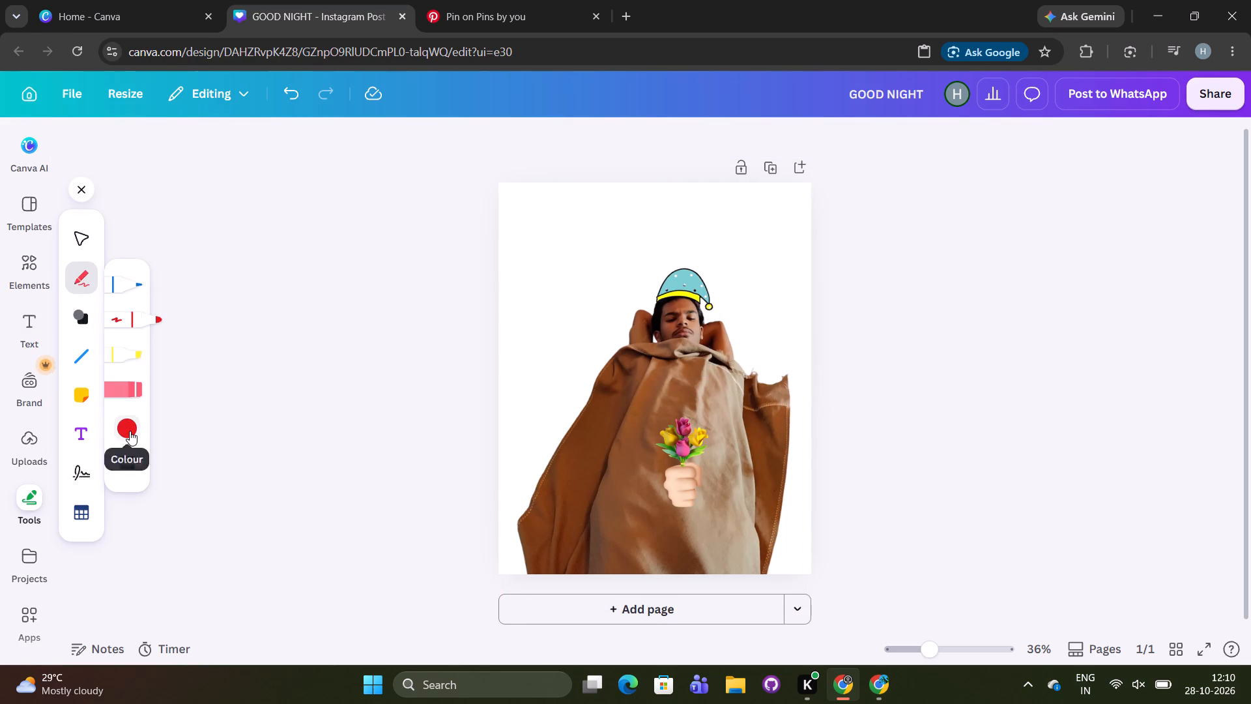
{"action": "left_click", "coordinate": [345, 428]}
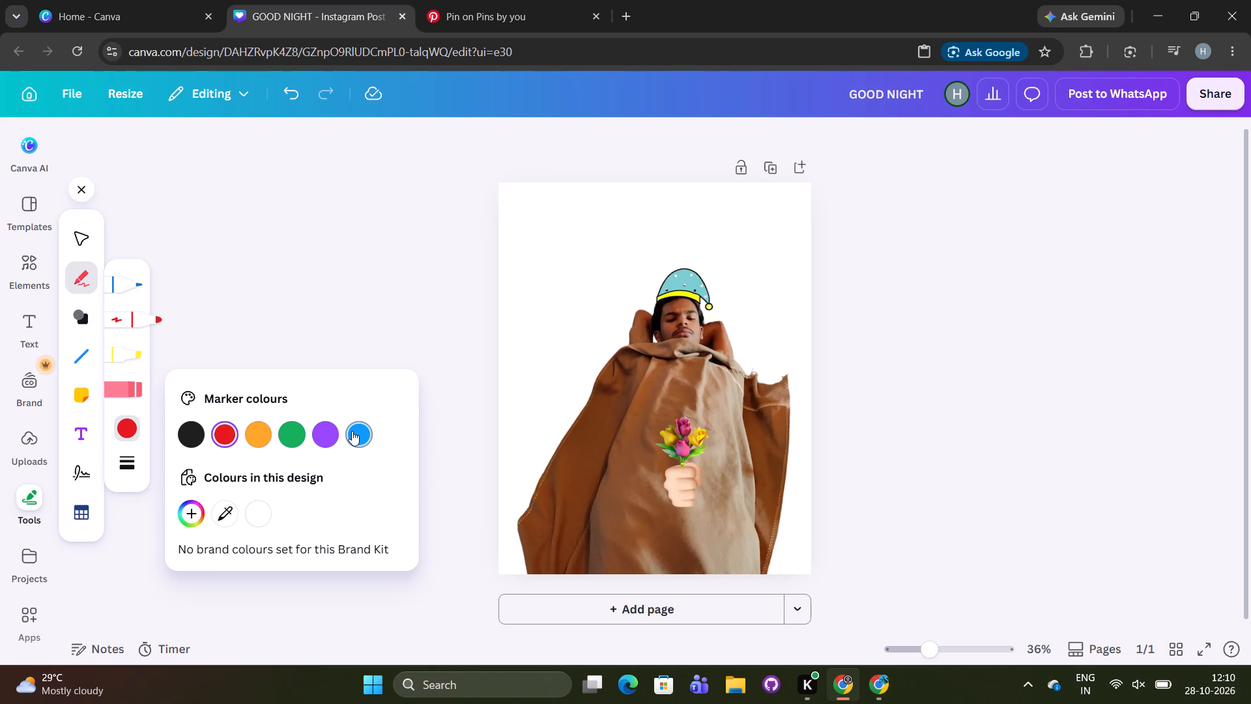
{"action": "left_click", "coordinate": [352, 431]}
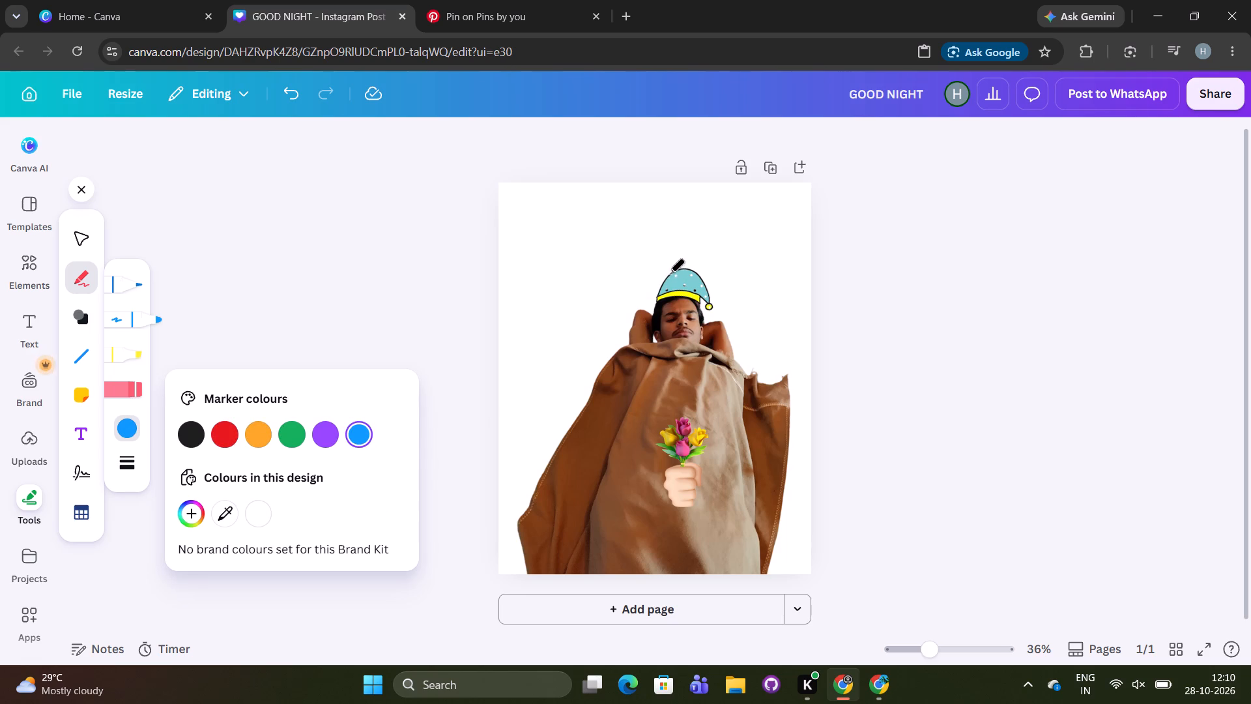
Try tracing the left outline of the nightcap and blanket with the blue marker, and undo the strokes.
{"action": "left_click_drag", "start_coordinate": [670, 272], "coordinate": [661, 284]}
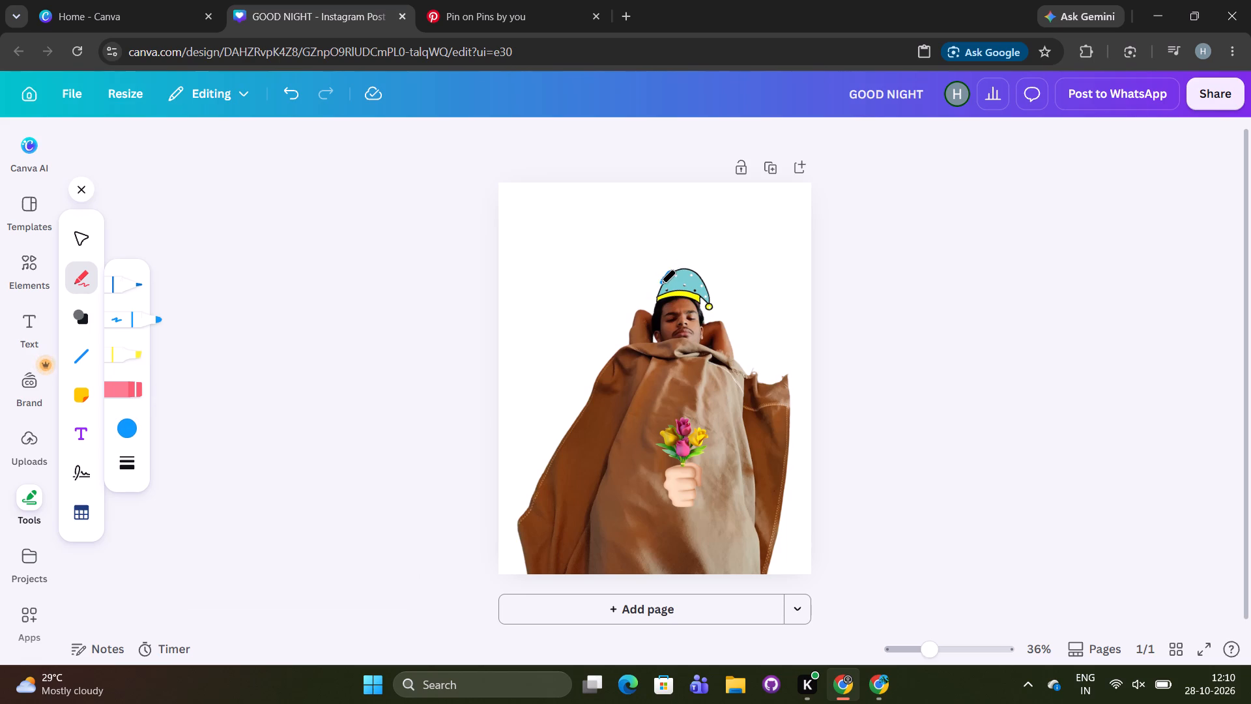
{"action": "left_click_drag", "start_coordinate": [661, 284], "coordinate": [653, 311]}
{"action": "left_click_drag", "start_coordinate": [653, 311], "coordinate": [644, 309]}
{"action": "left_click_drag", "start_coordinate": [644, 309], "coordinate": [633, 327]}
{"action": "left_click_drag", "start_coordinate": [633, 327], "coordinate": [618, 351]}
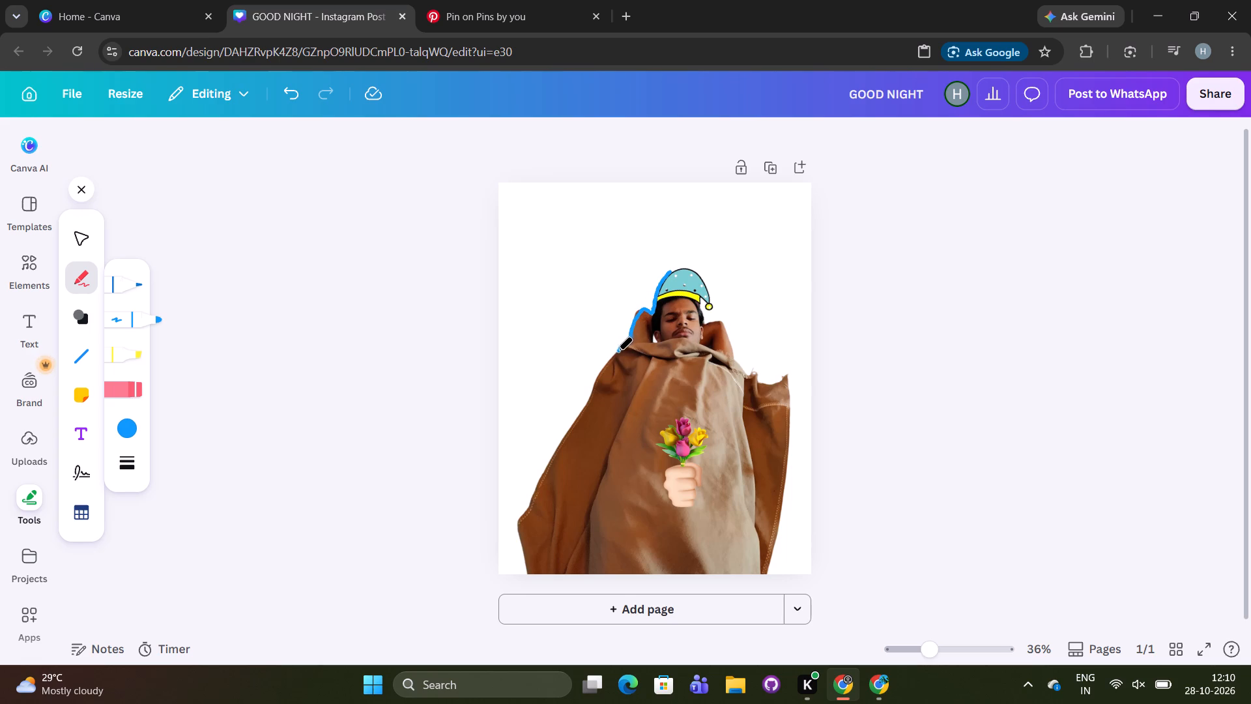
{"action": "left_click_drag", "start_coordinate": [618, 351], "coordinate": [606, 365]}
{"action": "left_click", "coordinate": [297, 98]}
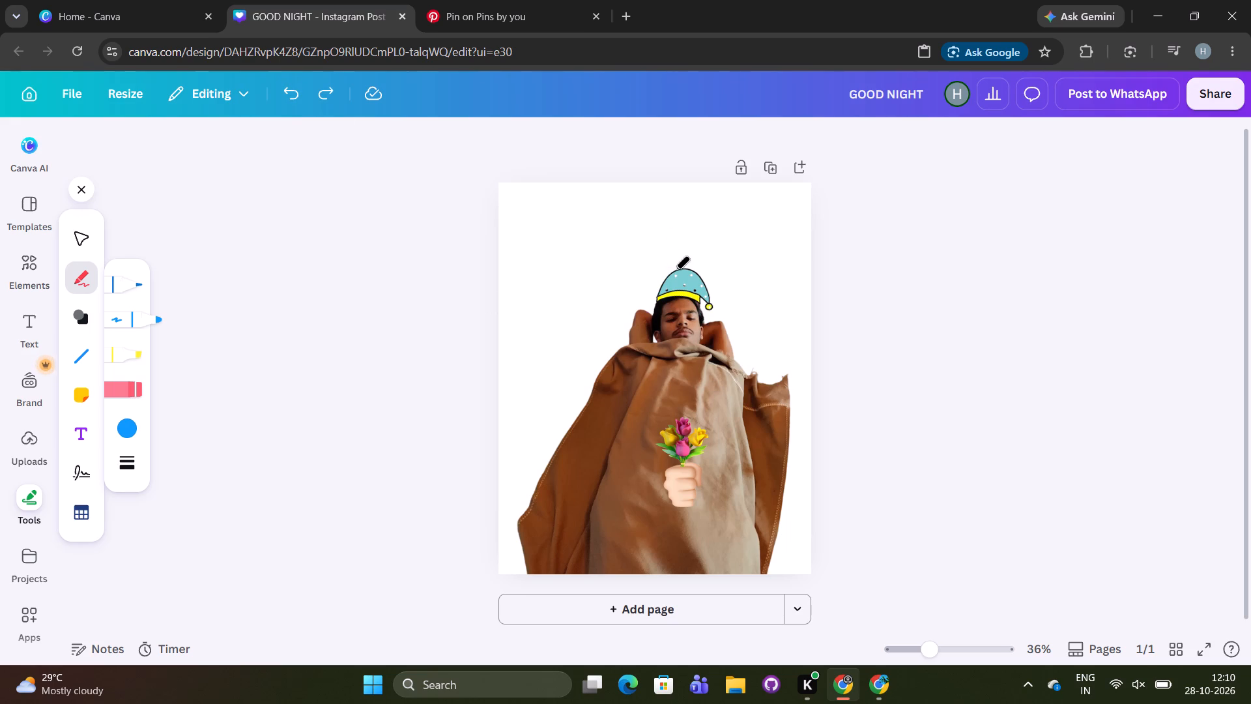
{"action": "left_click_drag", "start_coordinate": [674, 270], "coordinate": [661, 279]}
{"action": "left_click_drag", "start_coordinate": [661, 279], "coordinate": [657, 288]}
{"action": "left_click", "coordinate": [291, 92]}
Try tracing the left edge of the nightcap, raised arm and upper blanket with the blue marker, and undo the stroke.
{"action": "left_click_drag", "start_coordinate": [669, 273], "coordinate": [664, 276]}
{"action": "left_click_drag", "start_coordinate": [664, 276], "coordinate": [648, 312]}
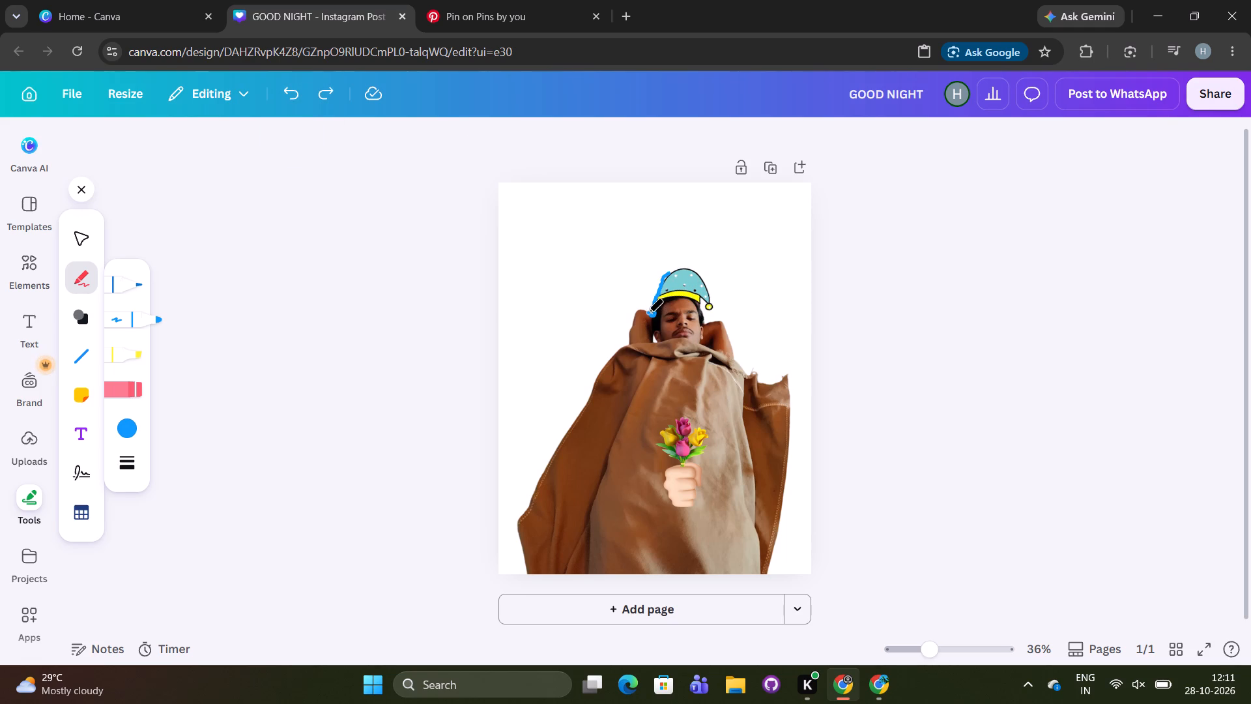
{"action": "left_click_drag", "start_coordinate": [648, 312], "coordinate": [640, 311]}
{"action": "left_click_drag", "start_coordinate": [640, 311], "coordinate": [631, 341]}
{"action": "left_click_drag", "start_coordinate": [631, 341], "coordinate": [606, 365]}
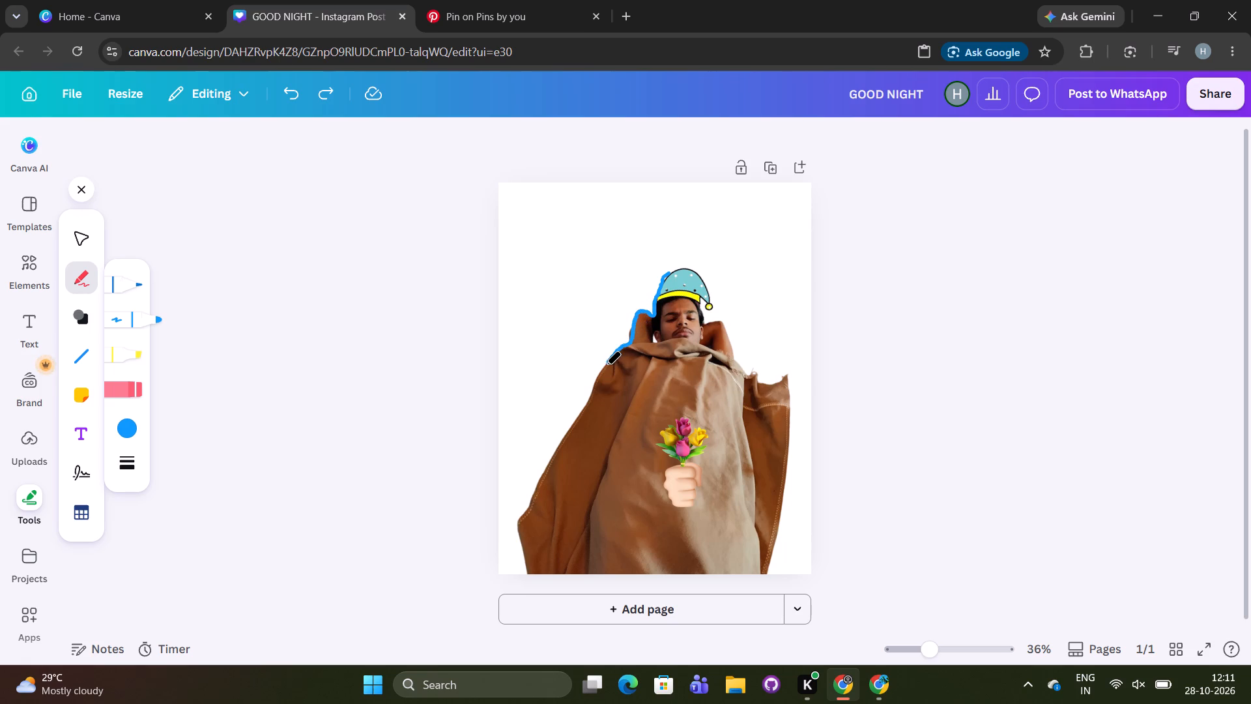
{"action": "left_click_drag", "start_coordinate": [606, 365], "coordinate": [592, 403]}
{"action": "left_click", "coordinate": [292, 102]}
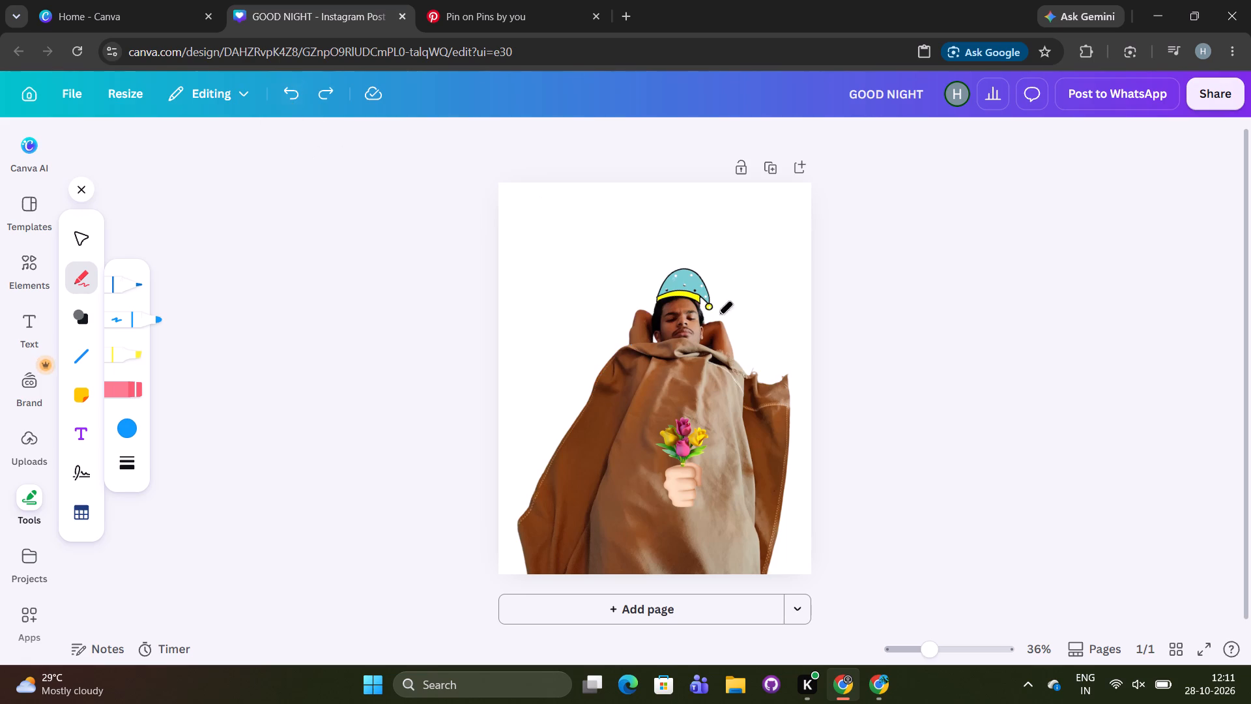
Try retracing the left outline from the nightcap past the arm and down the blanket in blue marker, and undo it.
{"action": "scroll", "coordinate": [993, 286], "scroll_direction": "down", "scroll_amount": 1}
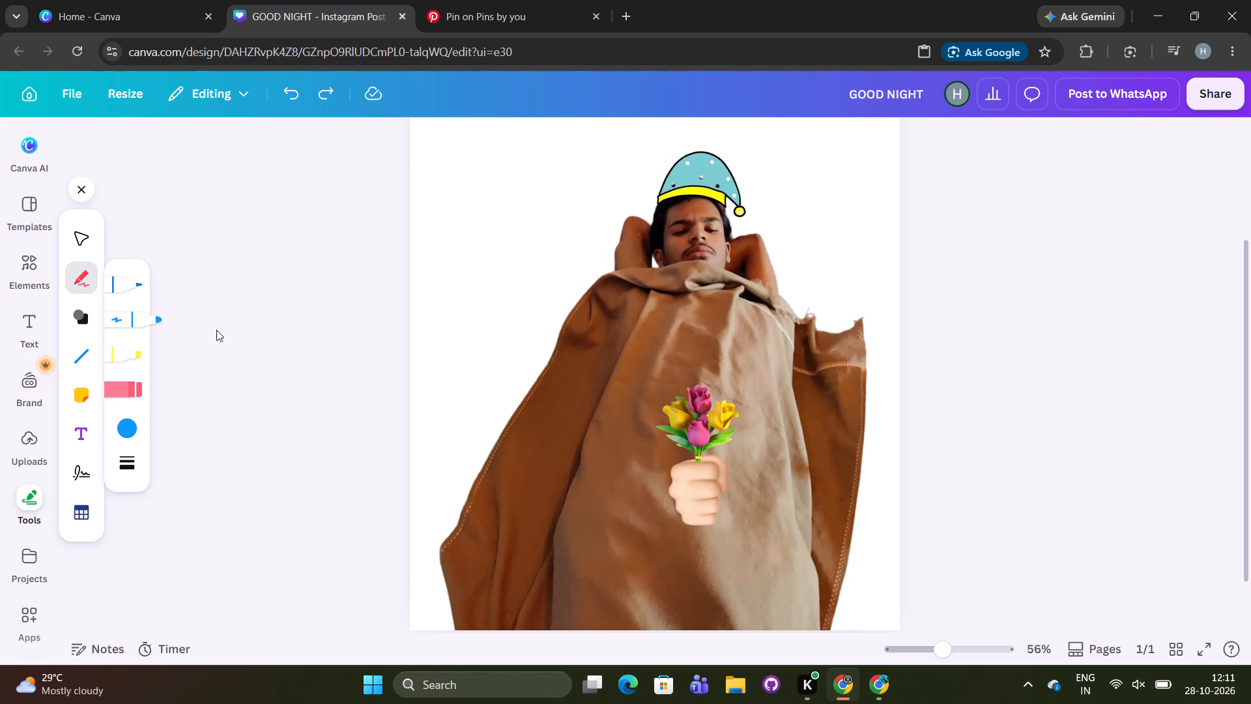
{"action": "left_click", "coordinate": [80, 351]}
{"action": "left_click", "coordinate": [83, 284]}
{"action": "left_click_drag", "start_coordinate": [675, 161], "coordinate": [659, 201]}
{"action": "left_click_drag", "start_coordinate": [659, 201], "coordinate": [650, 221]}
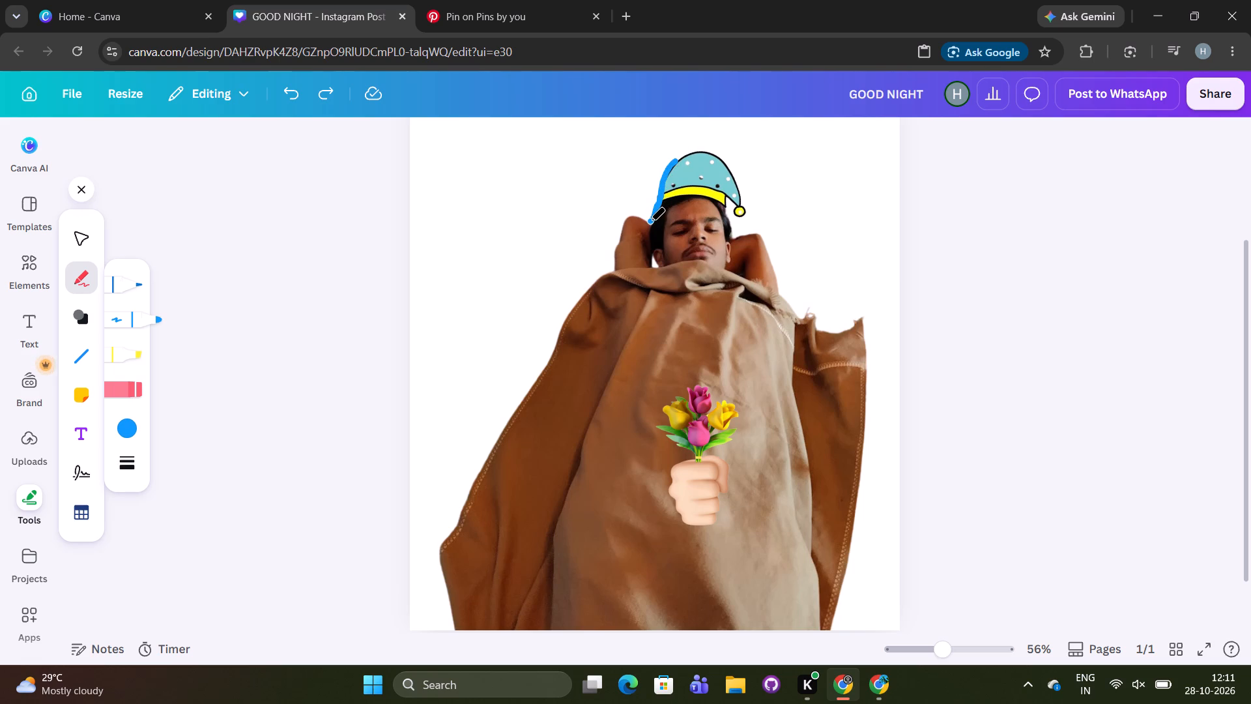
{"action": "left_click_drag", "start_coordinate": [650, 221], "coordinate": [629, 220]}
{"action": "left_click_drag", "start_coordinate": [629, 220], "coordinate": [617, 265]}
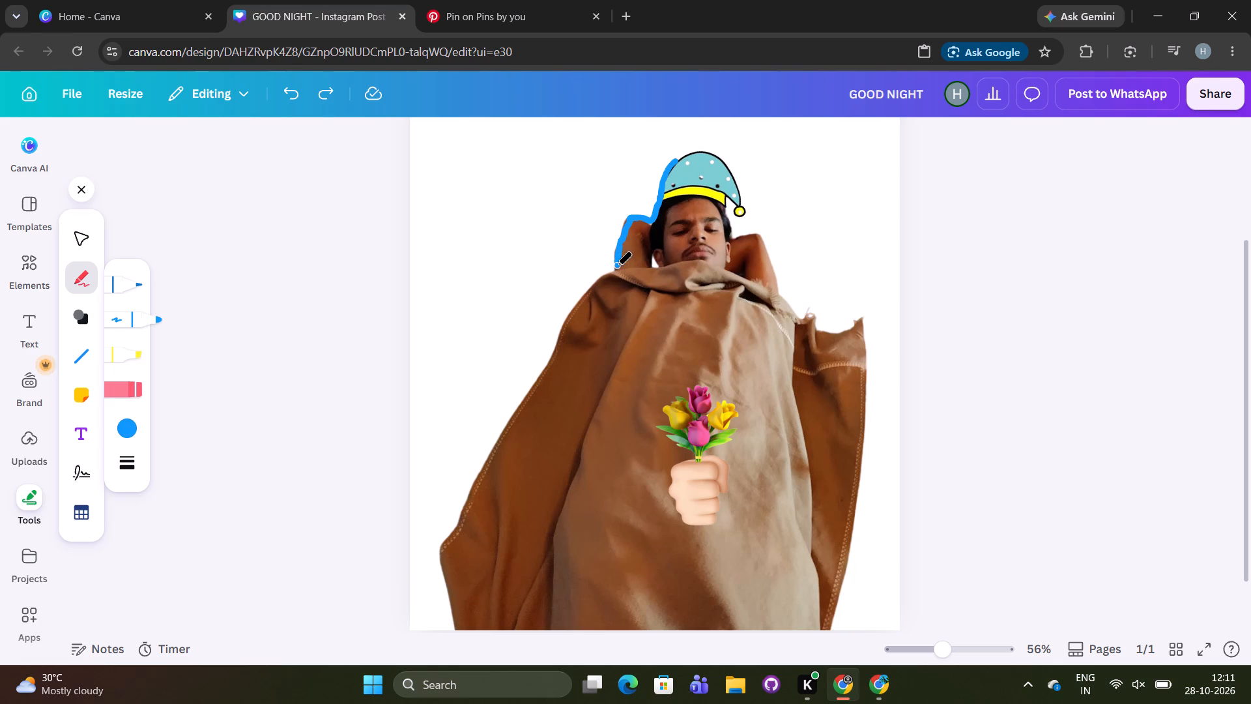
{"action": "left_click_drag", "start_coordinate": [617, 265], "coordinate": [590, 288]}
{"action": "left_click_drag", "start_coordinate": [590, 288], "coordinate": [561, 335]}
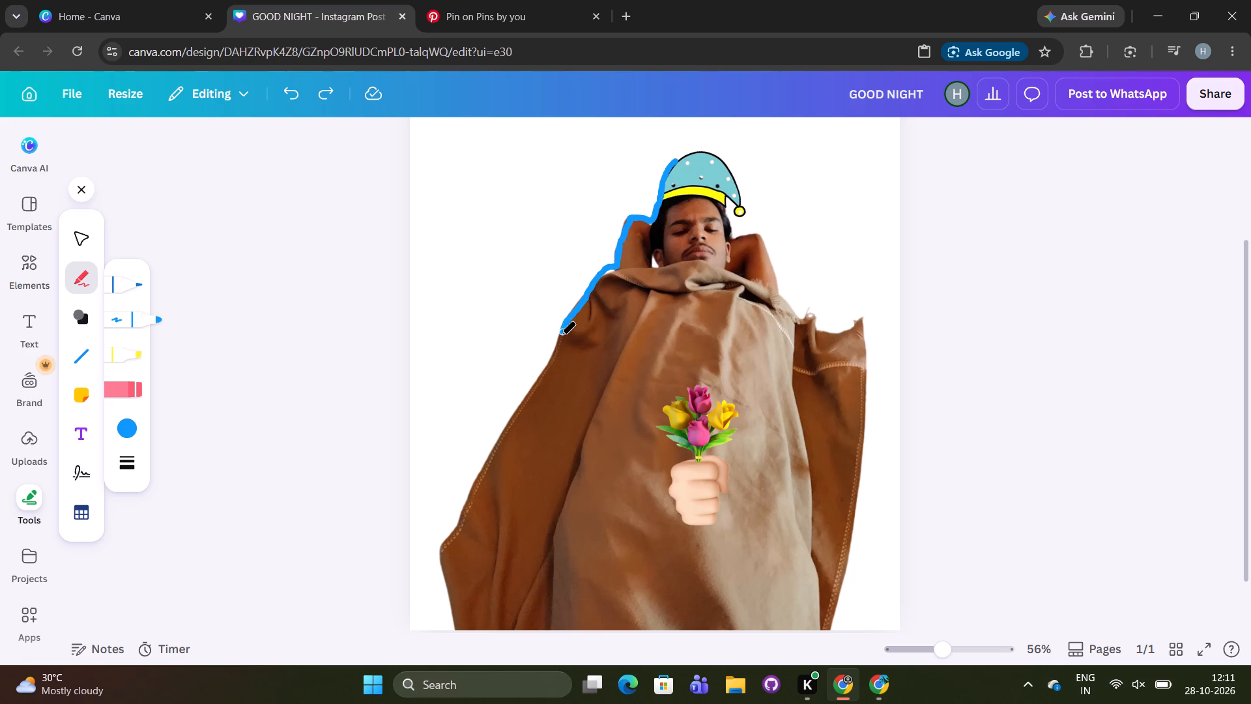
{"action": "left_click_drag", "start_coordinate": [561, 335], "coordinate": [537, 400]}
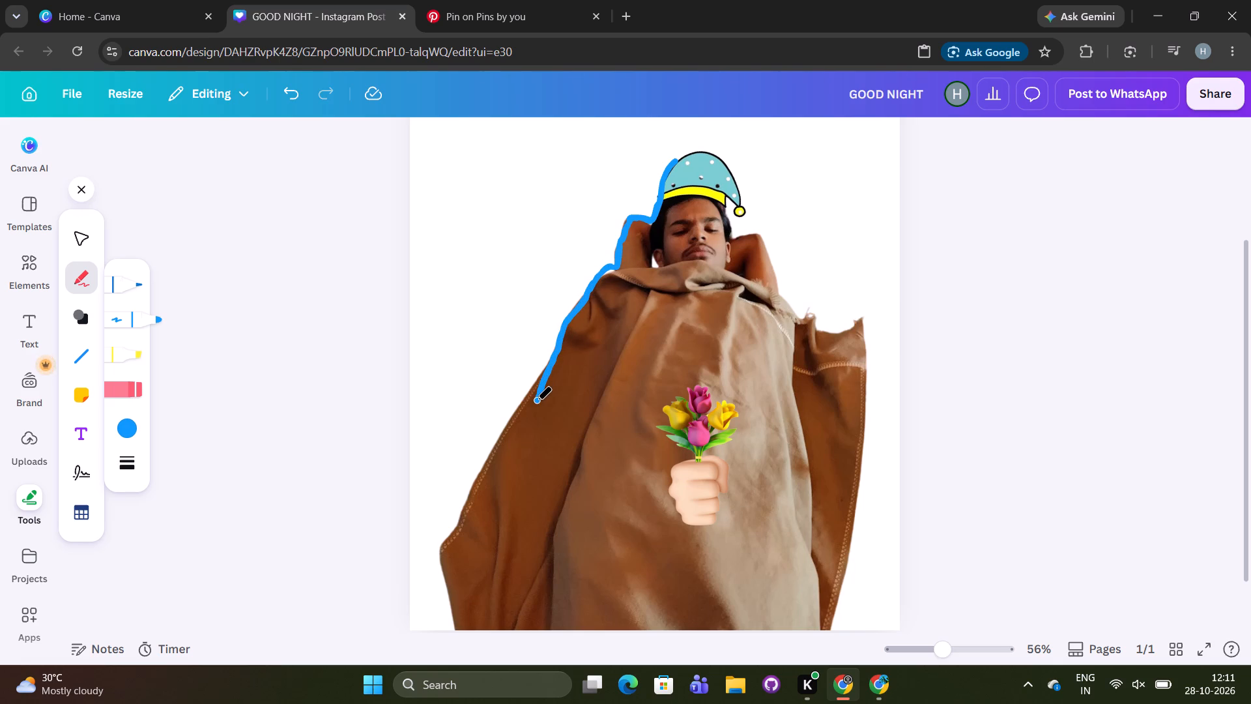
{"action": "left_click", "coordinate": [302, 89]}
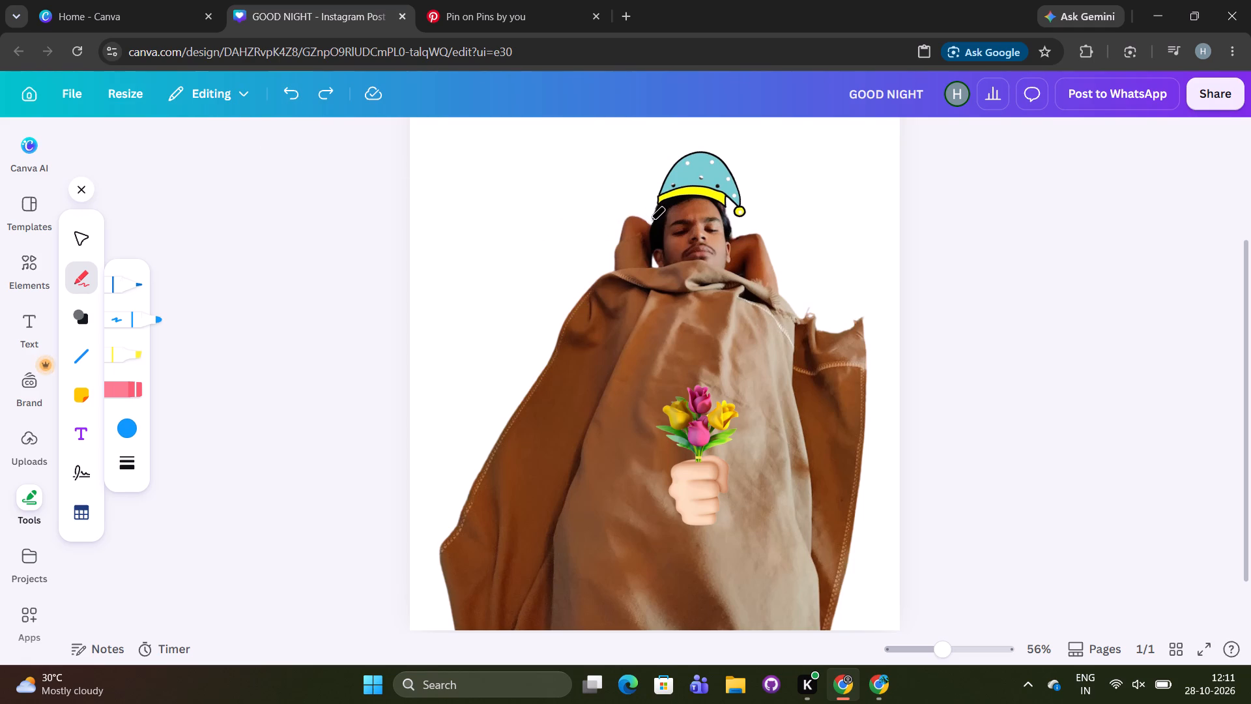
Trace the raised arm on the figure's left side in blue marker, from beside the head to the blanket's edge.
{"action": "left_click_drag", "start_coordinate": [652, 222], "coordinate": [639, 215]}
{"action": "left_click_drag", "start_coordinate": [639, 215], "coordinate": [622, 224]}
{"action": "left_click_drag", "start_coordinate": [622, 224], "coordinate": [614, 253]}
{"action": "left_click_drag", "start_coordinate": [614, 253], "coordinate": [613, 265]}
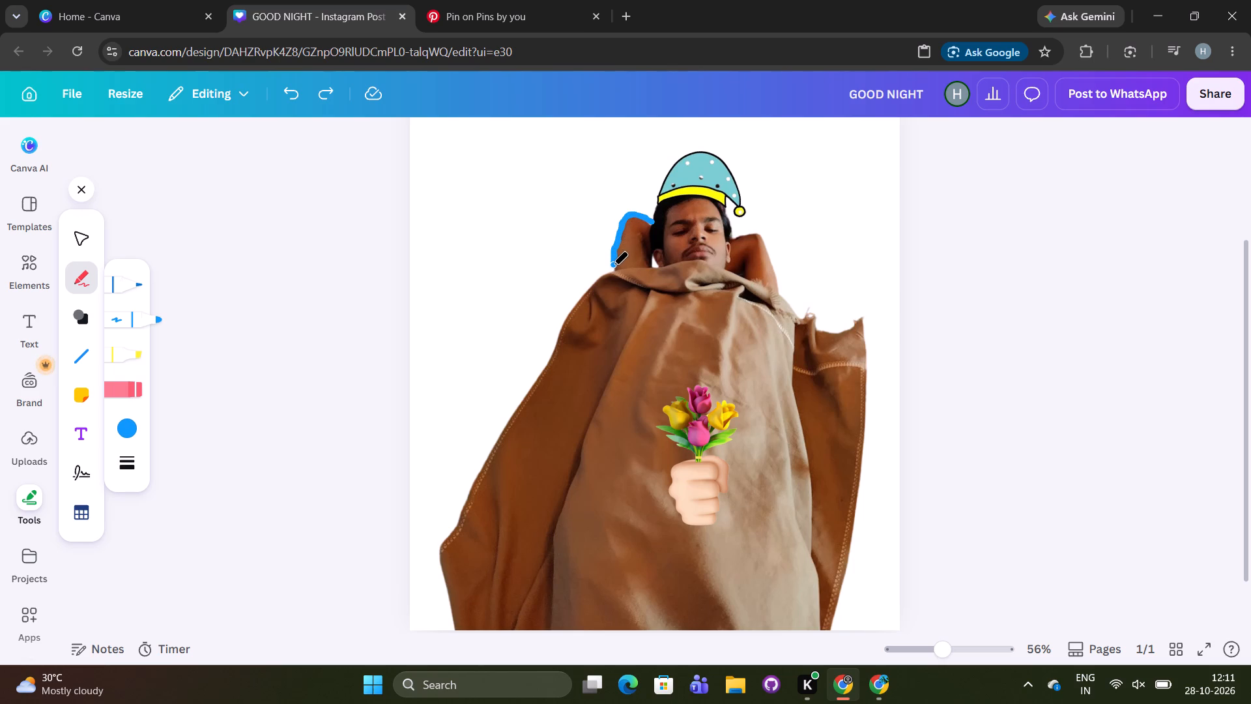
{"action": "left_click_drag", "start_coordinate": [613, 265], "coordinate": [612, 269]}
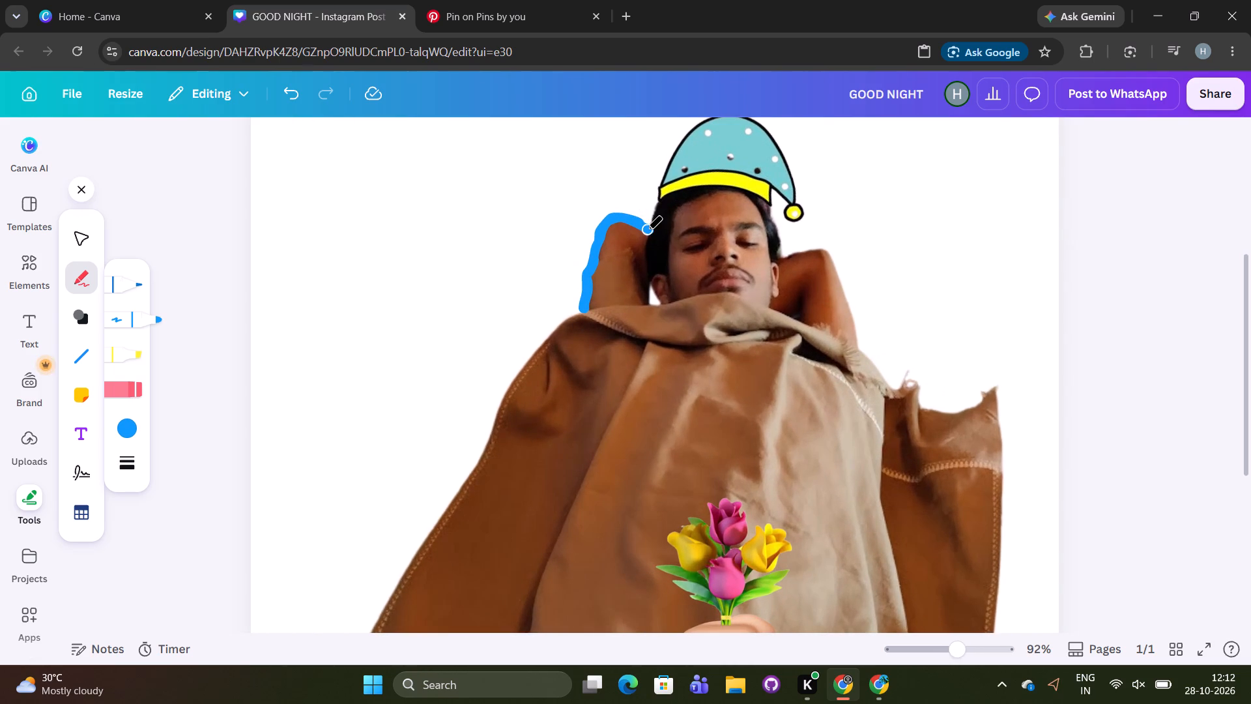
Trace the left edge of the head and nightcap in blue marker, from the raised arm's outline up to near the cap's top.
{"action": "left_click_drag", "start_coordinate": [648, 229], "coordinate": [649, 209]}
{"action": "left_click_drag", "start_coordinate": [649, 209], "coordinate": [657, 179]}
{"action": "left_click_drag", "start_coordinate": [657, 179], "coordinate": [668, 160]}
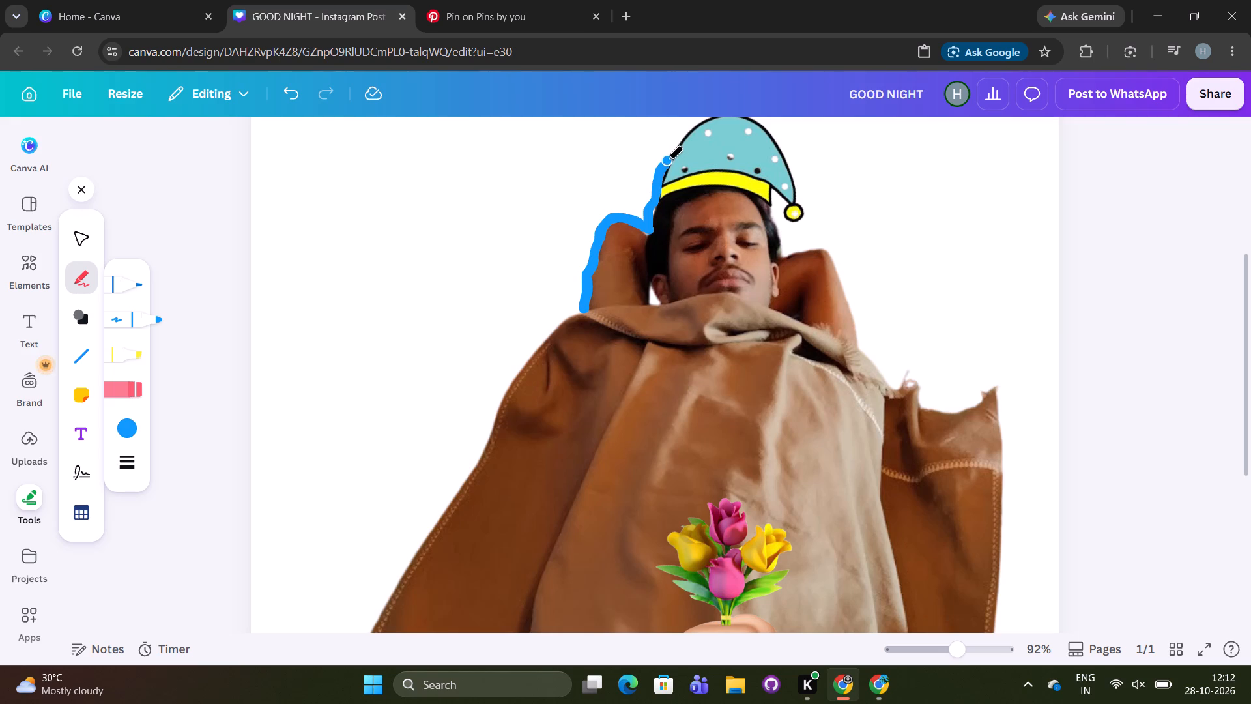
{"action": "left_click_drag", "start_coordinate": [668, 160], "coordinate": [694, 126]}
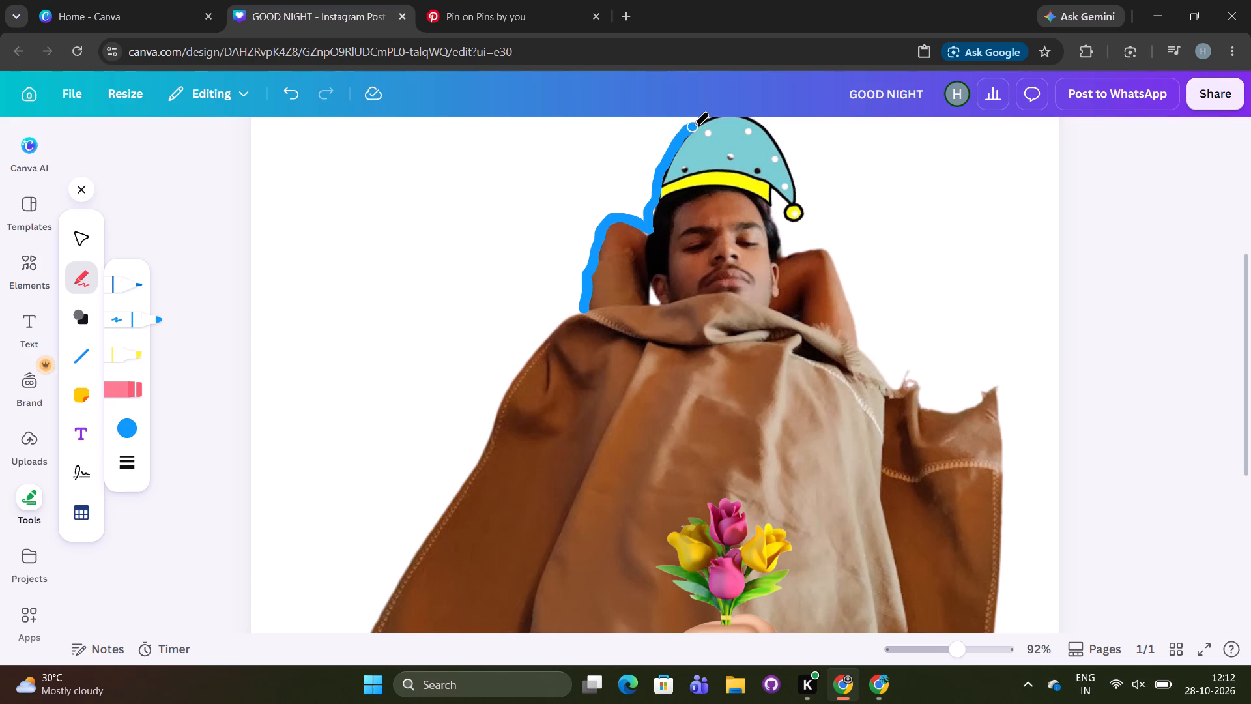
{"action": "left_click_drag", "start_coordinate": [694, 126], "coordinate": [702, 116]}
{"action": "left_click_drag", "start_coordinate": [654, 205], "coordinate": [653, 212]}
{"action": "left_click_drag", "start_coordinate": [653, 212], "coordinate": [647, 229]}
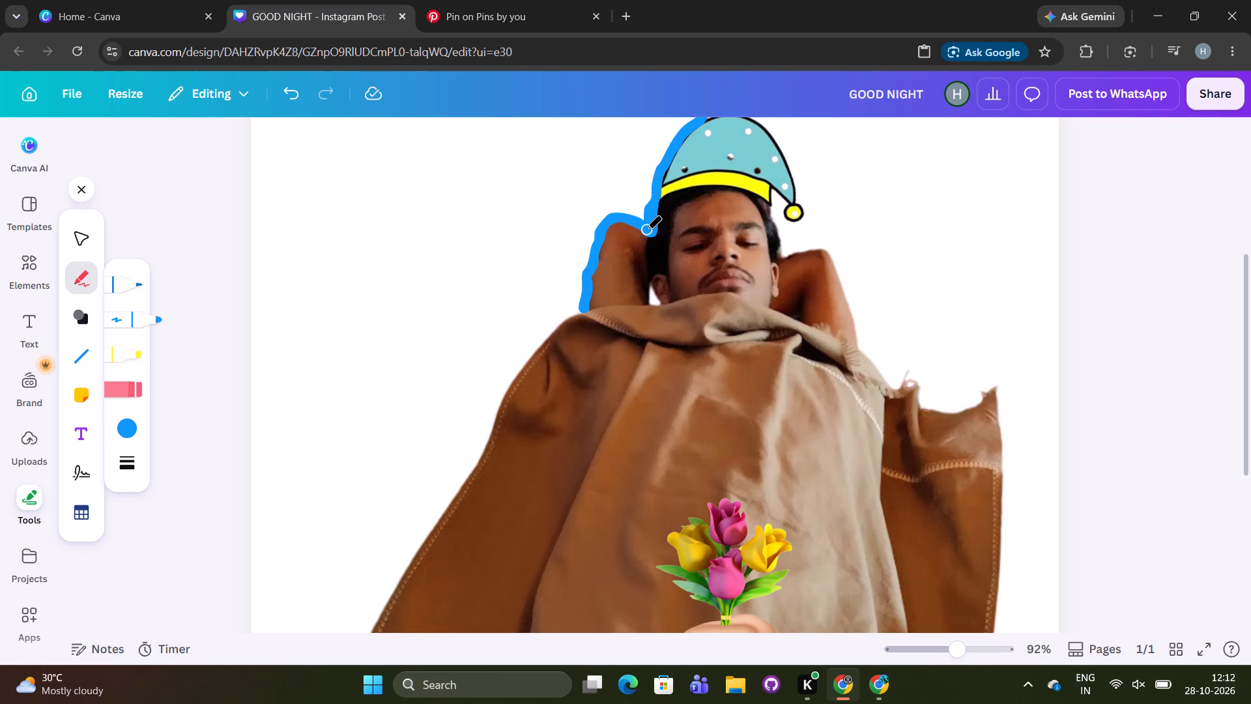
{"action": "left_click_drag", "start_coordinate": [647, 229], "coordinate": [647, 229]}
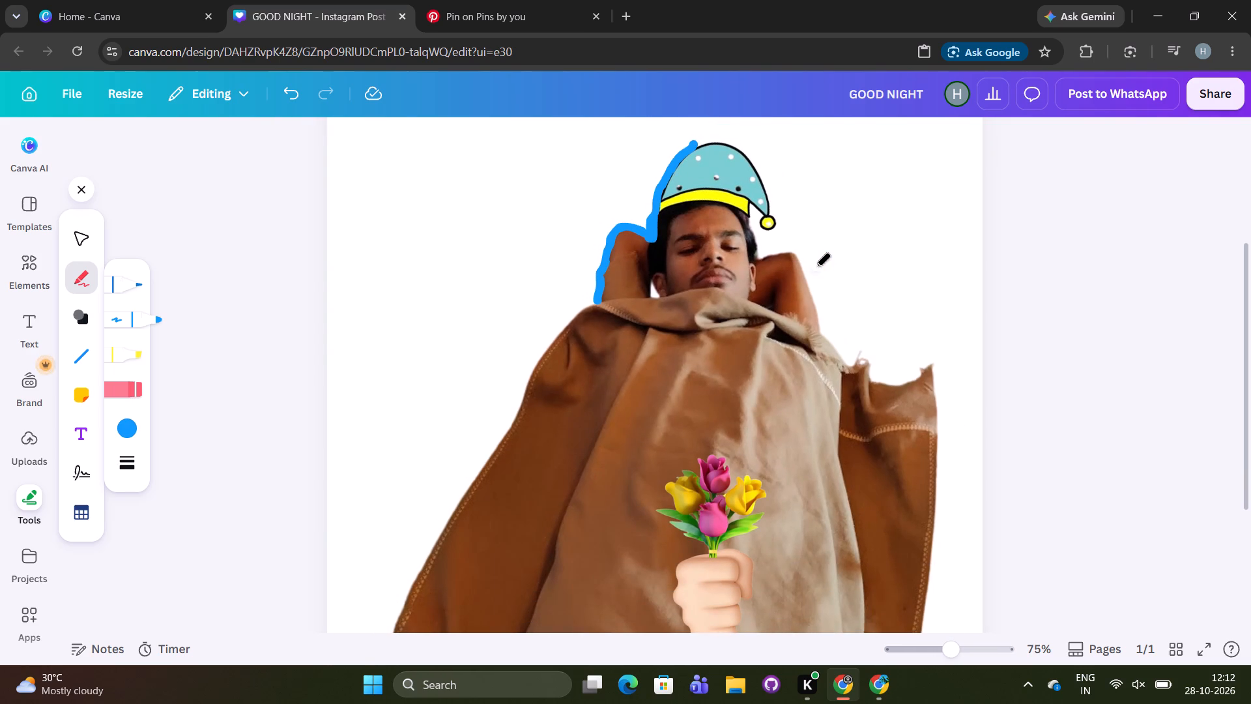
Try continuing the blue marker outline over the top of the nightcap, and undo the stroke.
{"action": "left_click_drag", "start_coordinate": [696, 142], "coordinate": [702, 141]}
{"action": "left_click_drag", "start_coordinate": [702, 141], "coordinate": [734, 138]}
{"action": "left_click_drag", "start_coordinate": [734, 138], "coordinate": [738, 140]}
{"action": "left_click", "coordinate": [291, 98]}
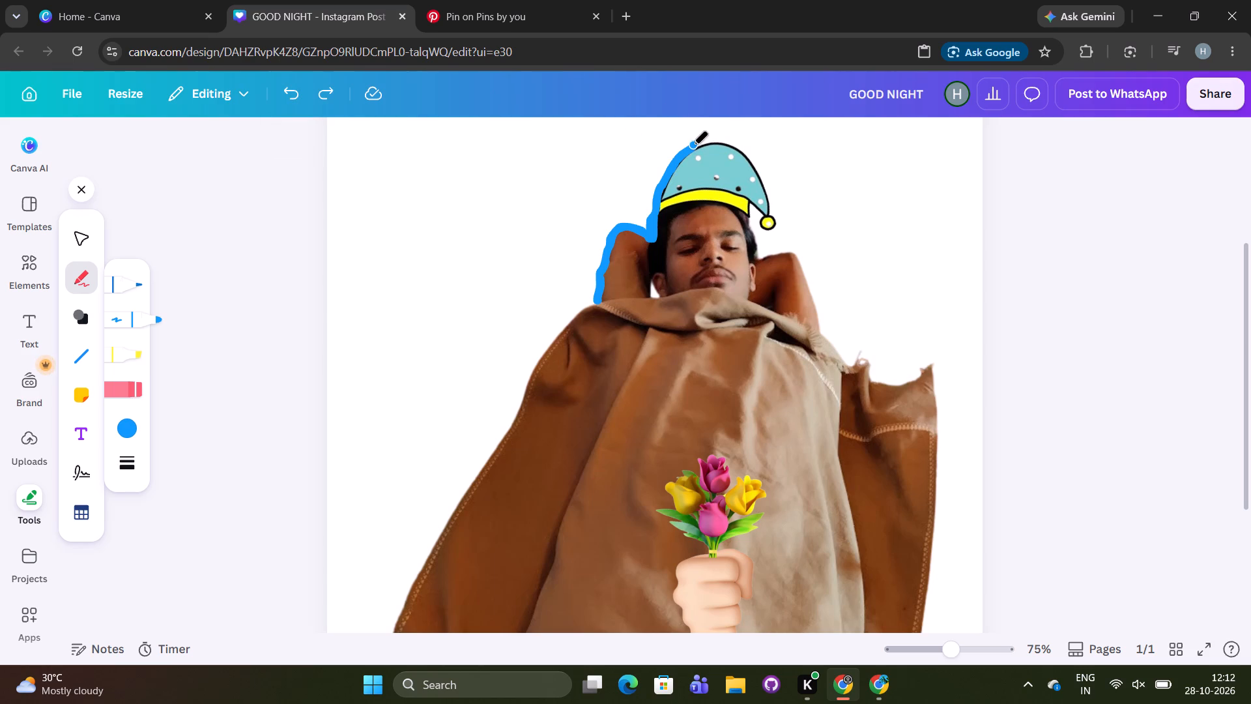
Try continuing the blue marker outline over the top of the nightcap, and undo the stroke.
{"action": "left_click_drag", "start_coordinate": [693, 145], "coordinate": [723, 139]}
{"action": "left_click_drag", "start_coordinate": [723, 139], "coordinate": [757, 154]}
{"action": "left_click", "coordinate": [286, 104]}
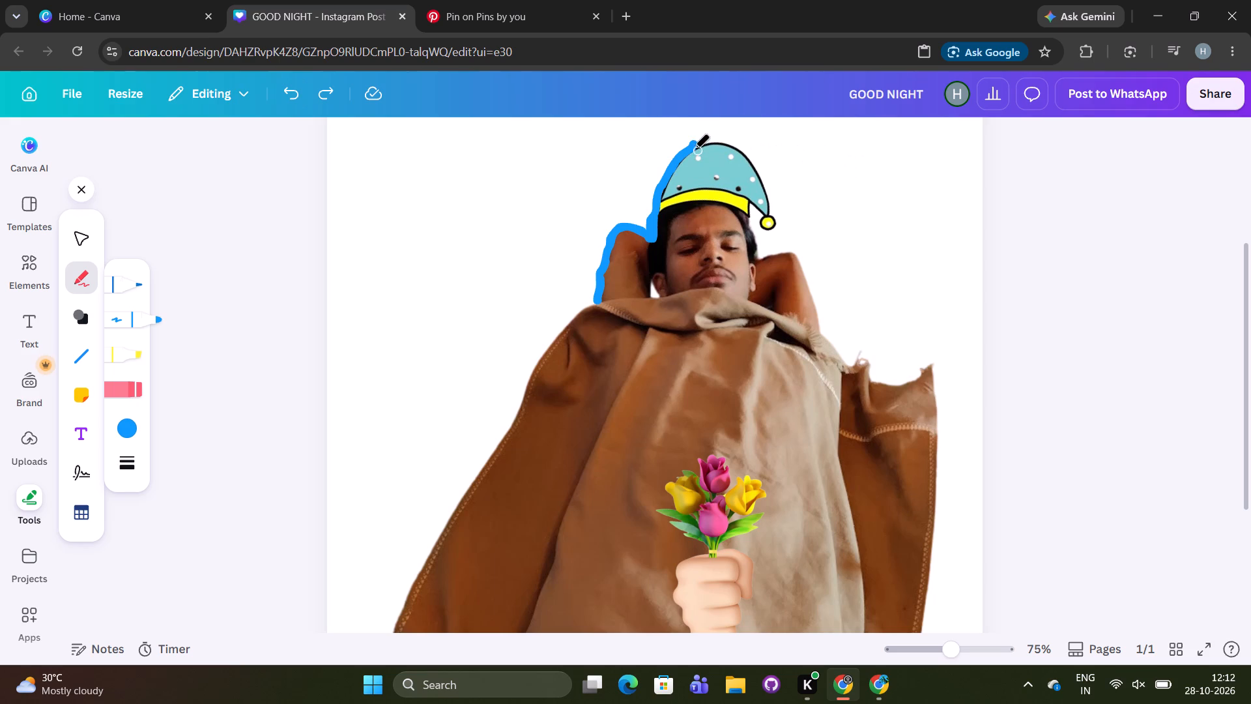
Continue the blue marker outline from the nightcap's left edge over its top.
{"action": "left_click_drag", "start_coordinate": [695, 147], "coordinate": [715, 138]}
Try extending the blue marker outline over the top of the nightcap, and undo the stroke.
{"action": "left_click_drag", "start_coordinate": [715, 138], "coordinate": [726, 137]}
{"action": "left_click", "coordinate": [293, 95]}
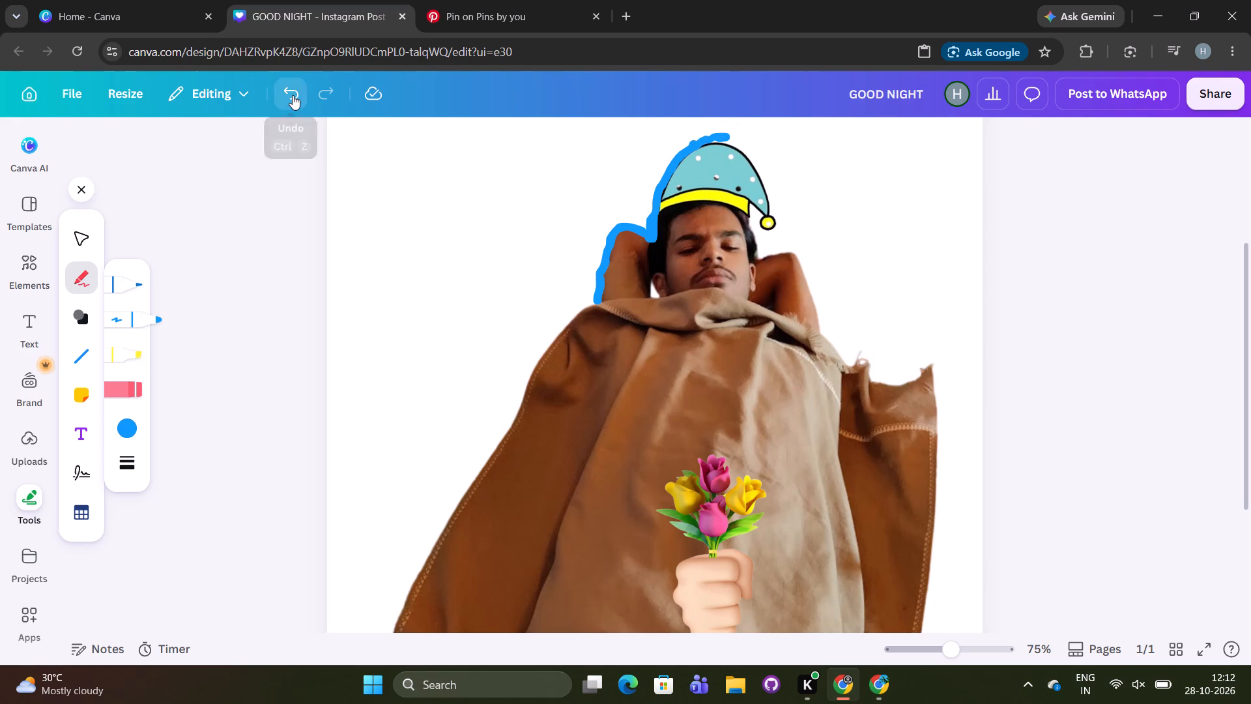
Continue the blue marker outline across the top of the nightcap, starting from the end of its left-side outline.
{"action": "left_click_drag", "start_coordinate": [694, 145], "coordinate": [695, 144]}
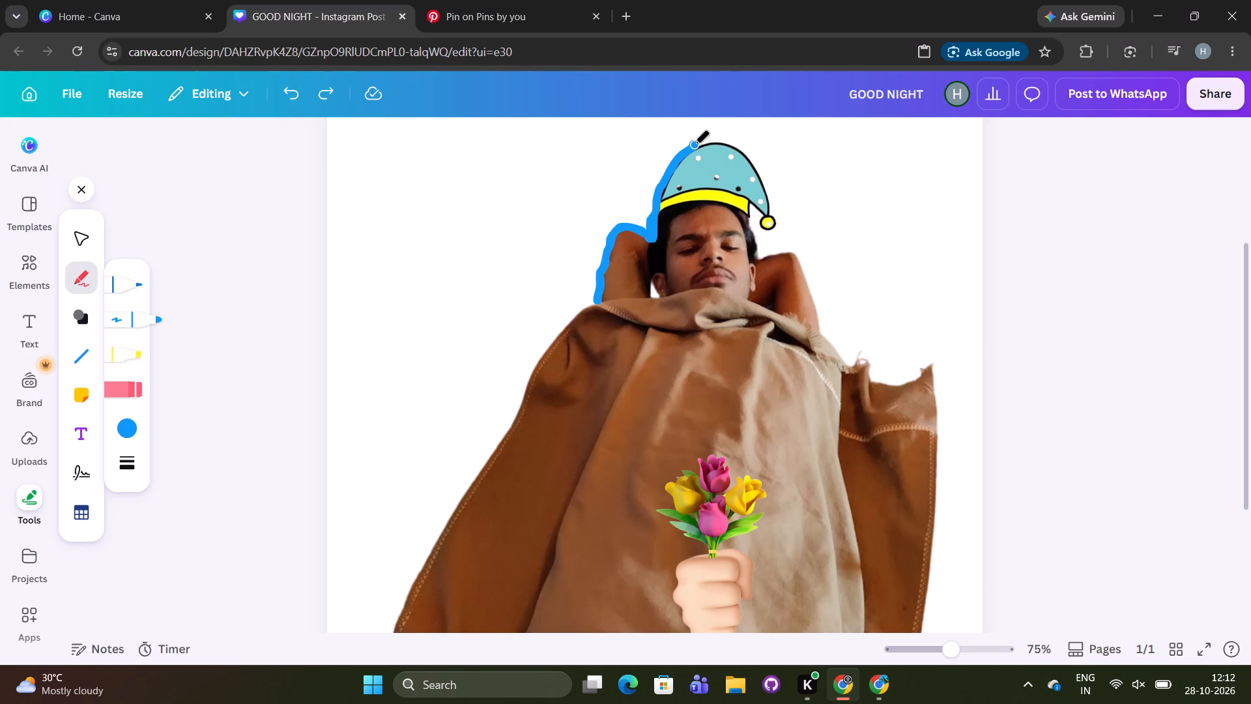
{"action": "left_click_drag", "start_coordinate": [695, 144], "coordinate": [730, 140]}
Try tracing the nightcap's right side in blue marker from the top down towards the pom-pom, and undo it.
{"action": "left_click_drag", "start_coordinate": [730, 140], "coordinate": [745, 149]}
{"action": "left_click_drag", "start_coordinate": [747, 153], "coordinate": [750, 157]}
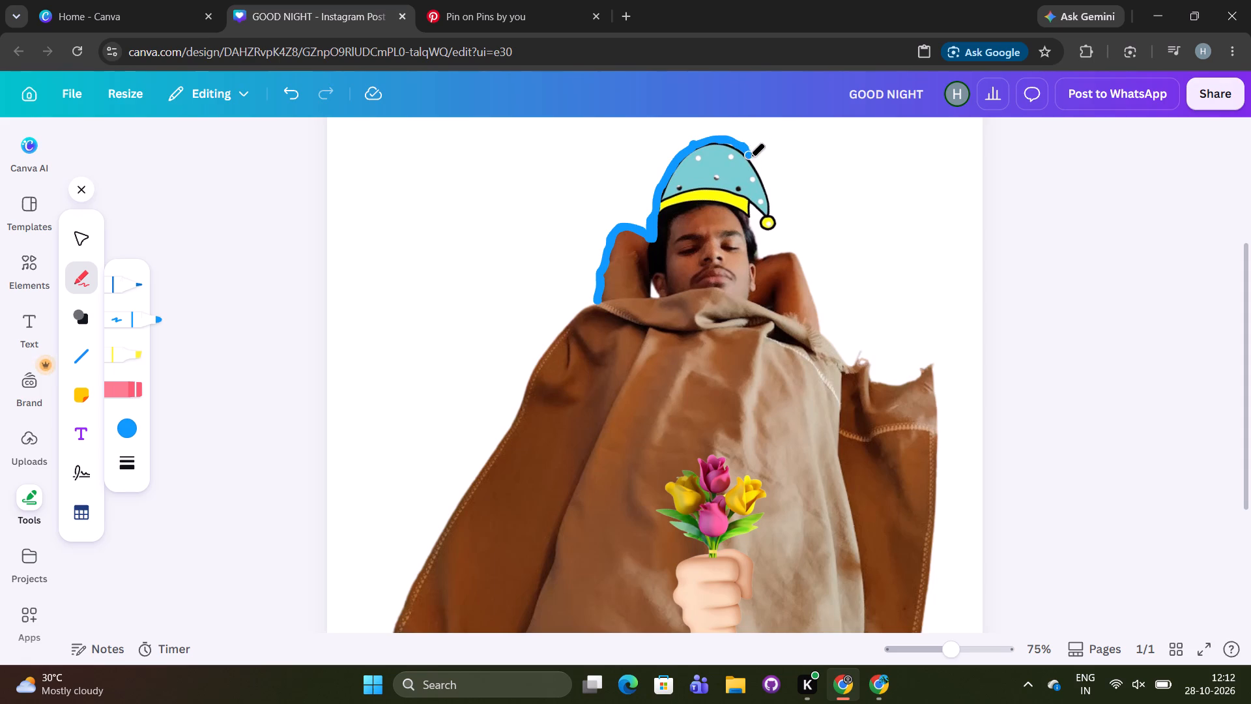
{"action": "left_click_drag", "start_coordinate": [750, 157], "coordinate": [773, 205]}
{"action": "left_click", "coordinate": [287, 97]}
Continue the blue marker outline from the nightcap's top onto the start of its right slope.
{"action": "left_click_drag", "start_coordinate": [731, 142], "coordinate": [741, 149]}
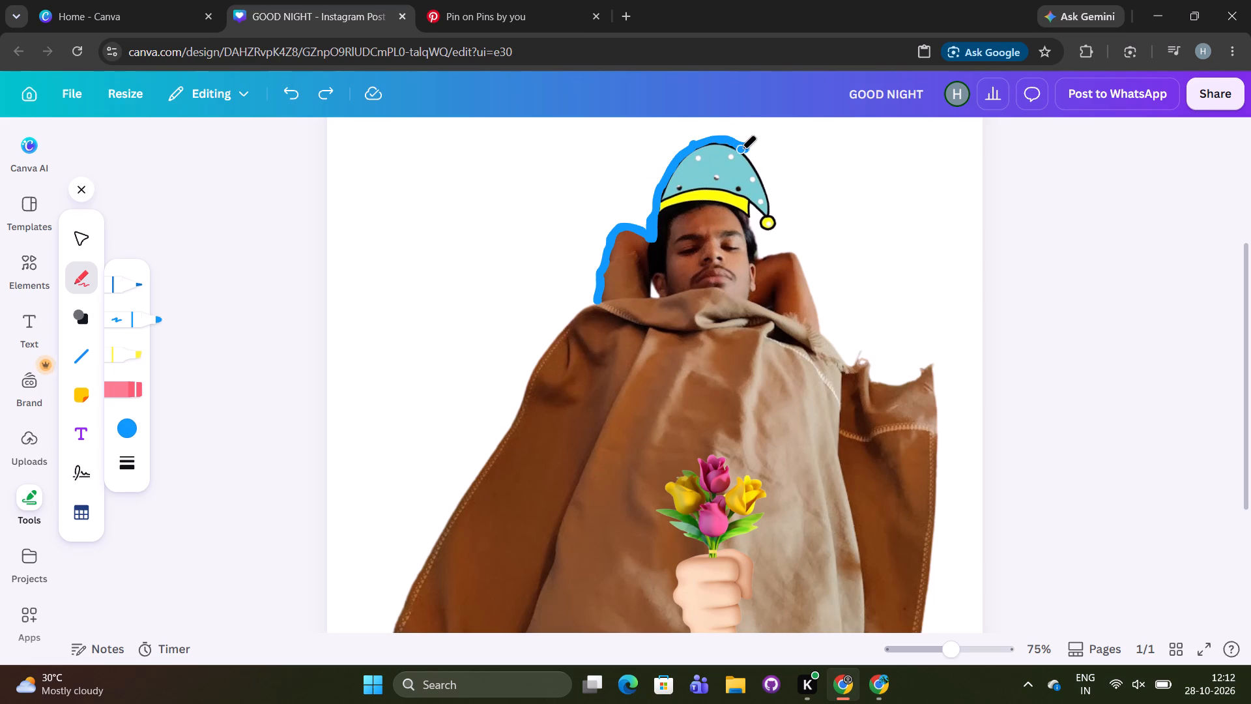
{"action": "left_click_drag", "start_coordinate": [741, 149], "coordinate": [742, 149]}
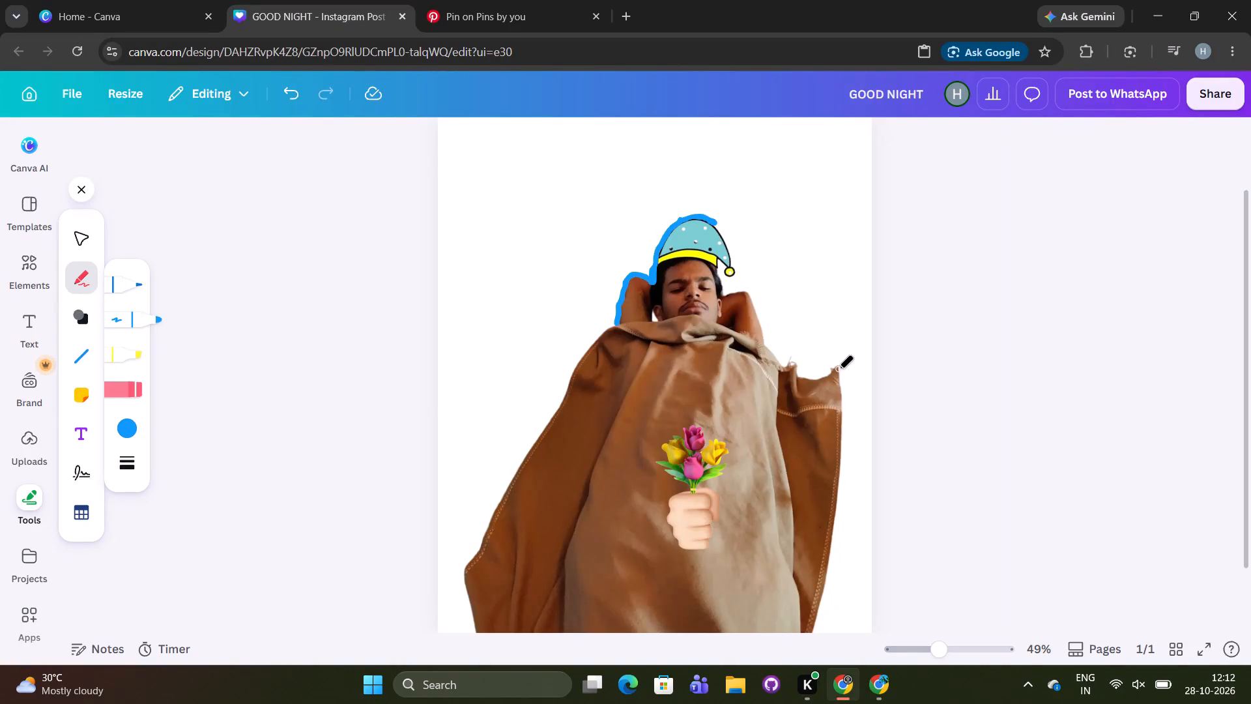
{"action": "scroll", "coordinate": [839, 369], "scroll_direction": "up", "scroll_amount": 4}
{"action": "scroll", "coordinate": [839, 369], "scroll_direction": "down", "scroll_amount": 1}
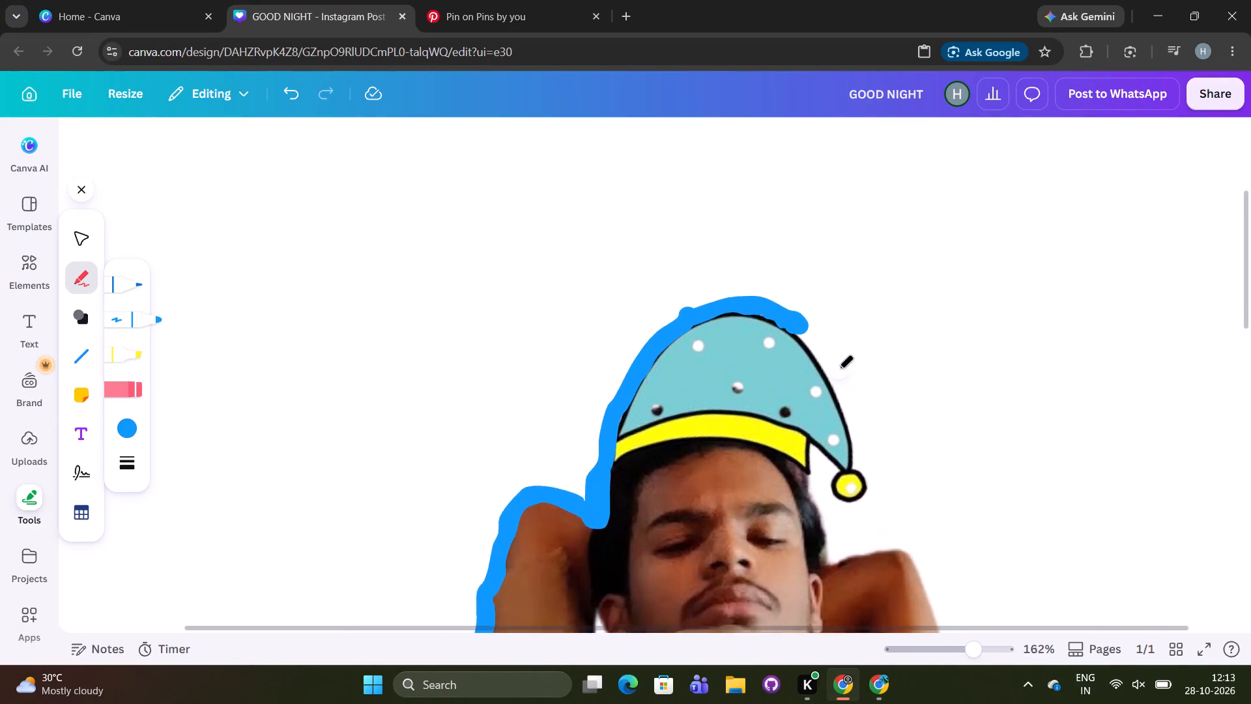
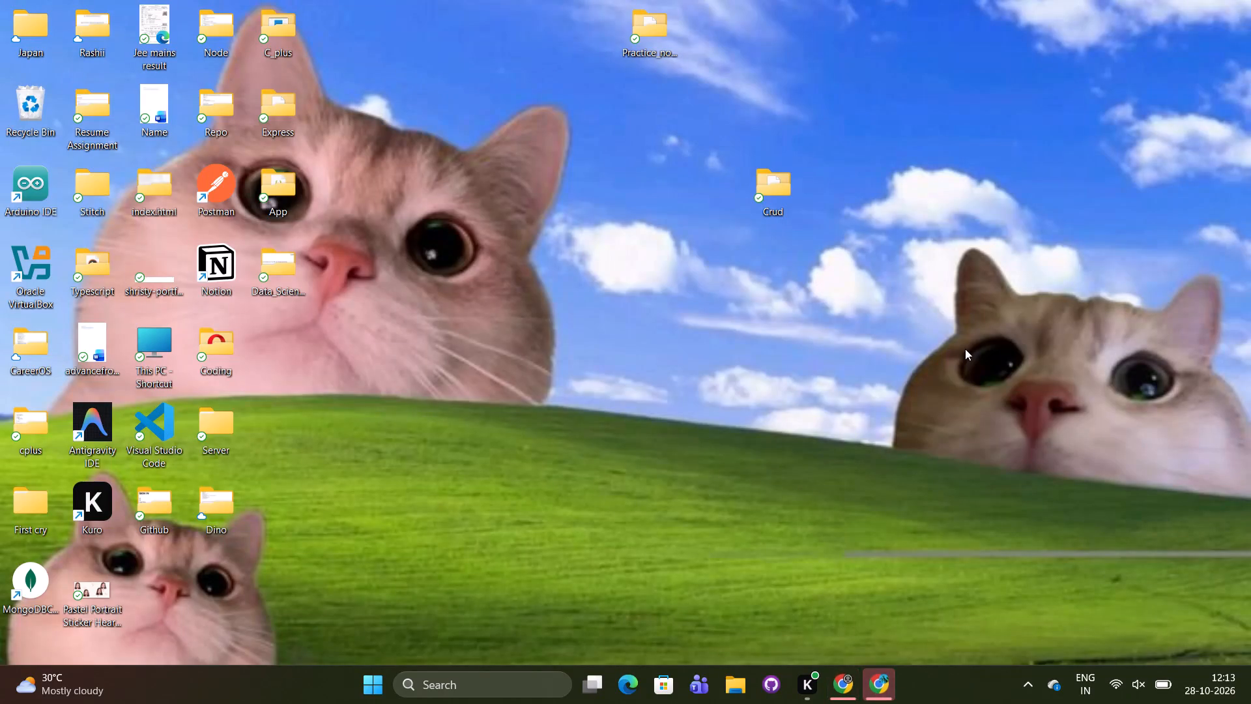
Switch from the desktop back to the GOOD NIGHT design in Canva.
{"action": "key", "text": "alt+Tab"}
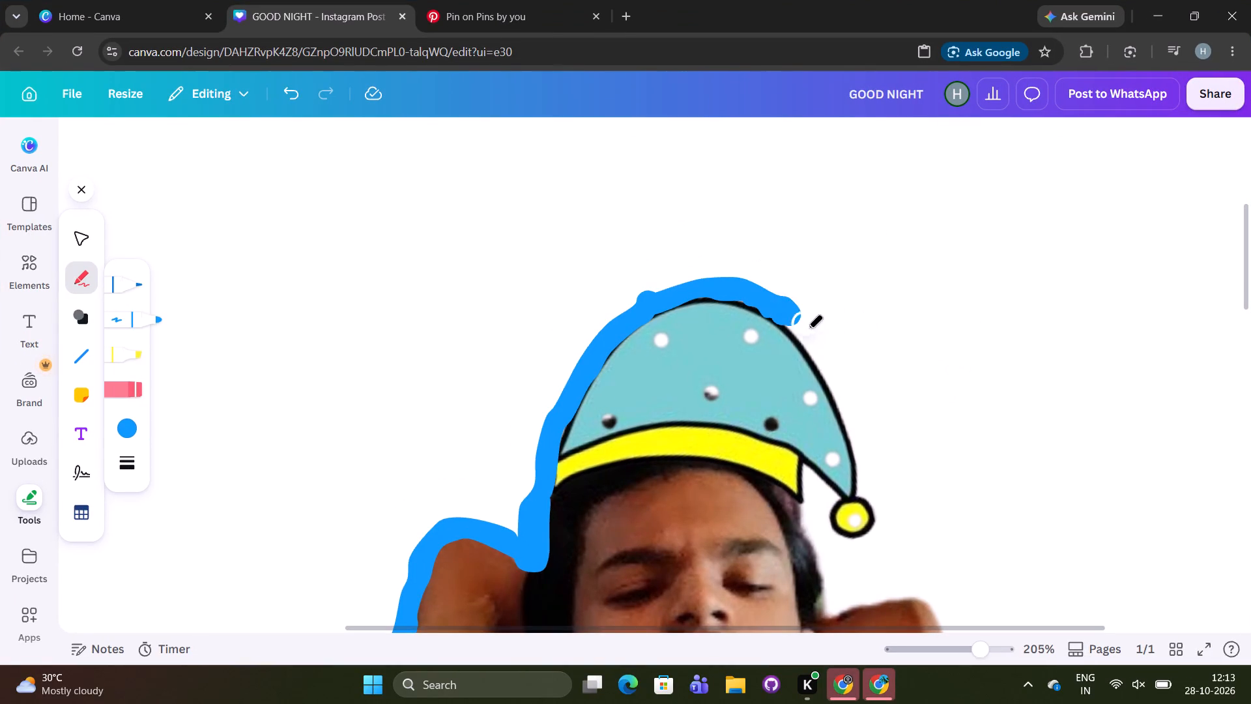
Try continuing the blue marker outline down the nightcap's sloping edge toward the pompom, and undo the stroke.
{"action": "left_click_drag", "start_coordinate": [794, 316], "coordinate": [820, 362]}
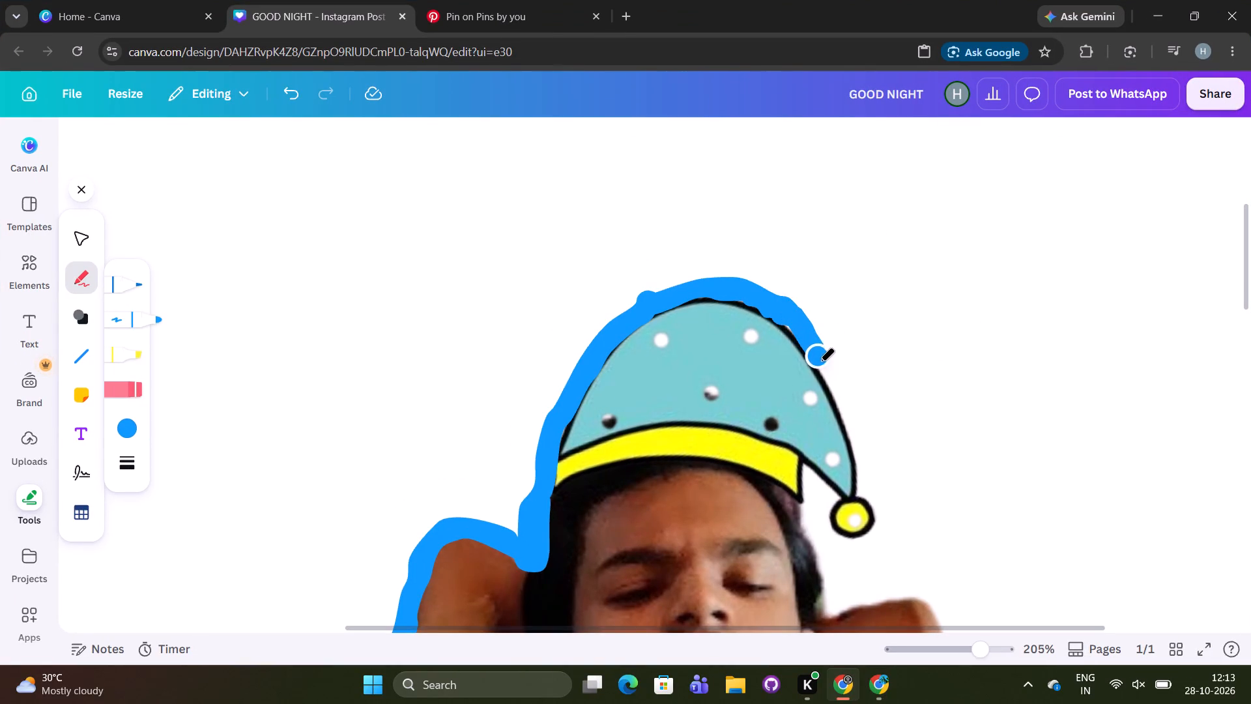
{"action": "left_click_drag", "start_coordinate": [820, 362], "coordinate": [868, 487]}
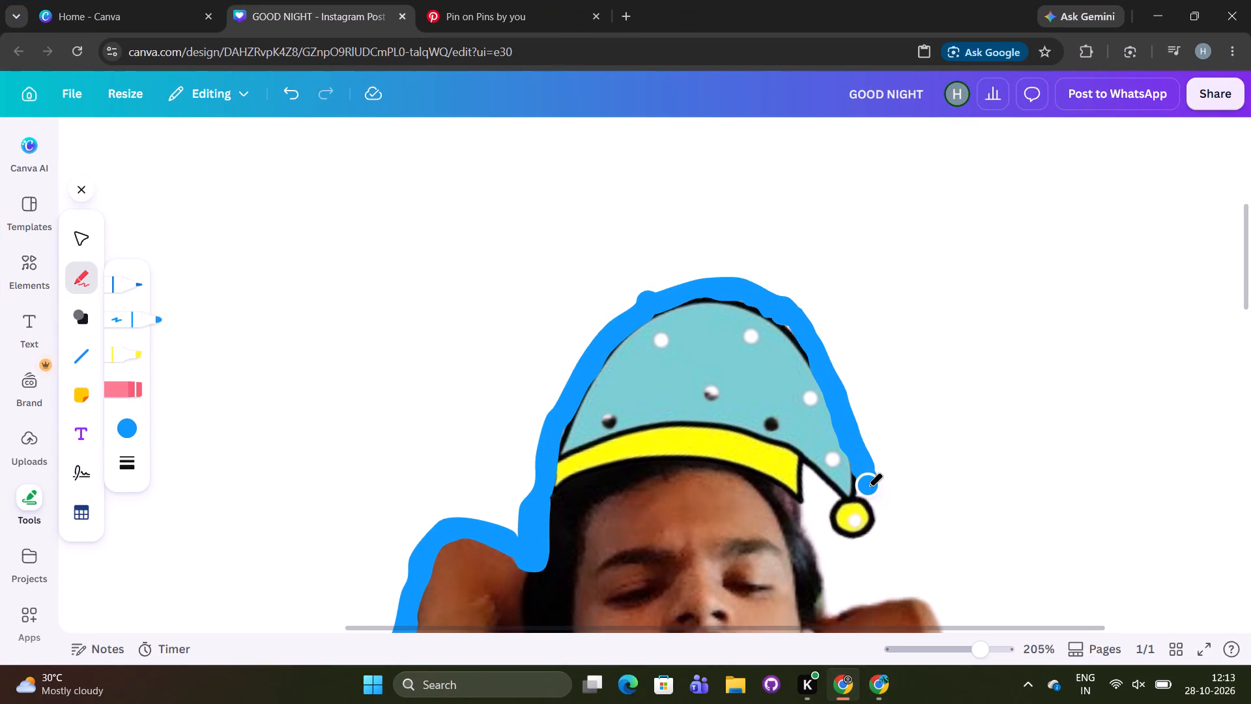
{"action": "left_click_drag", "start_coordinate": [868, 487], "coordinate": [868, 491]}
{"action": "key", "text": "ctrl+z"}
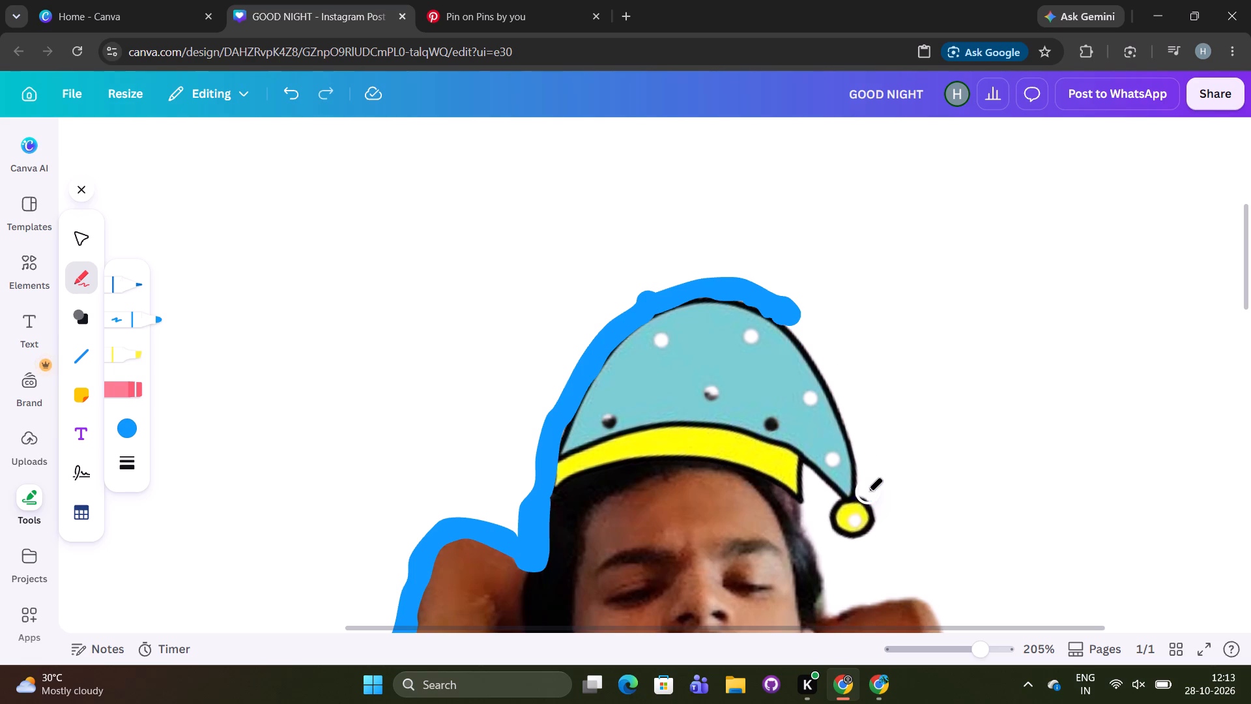
Undo the remaining blue marker strokes around the nightcap, head and raised arm until the figure has no outline.
{"action": "key", "text": "ctrl+z"}
{"action": "key", "text": "ctrl+z"}
{"action": "key", "text": "ctrl+z"}
{"action": "key", "text": "ctrl+z"}
{"action": "key", "text": "ctrl+z"}
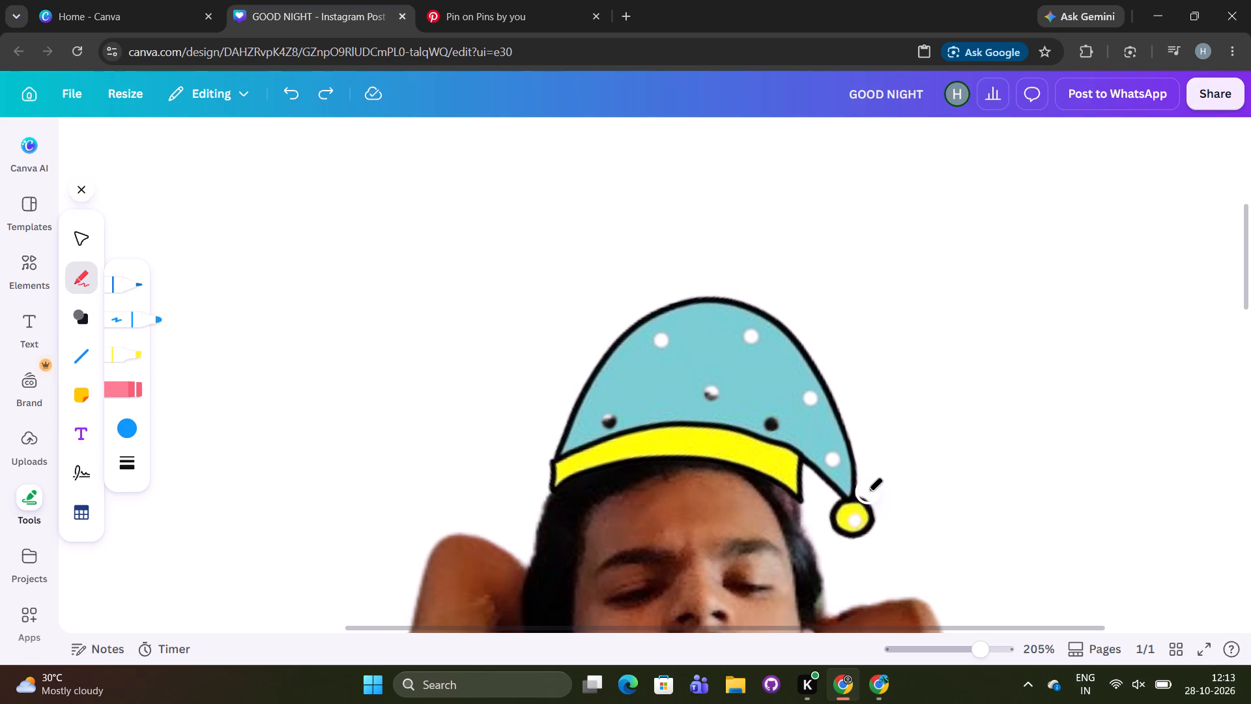
{"action": "key", "text": "ctrl+y"}
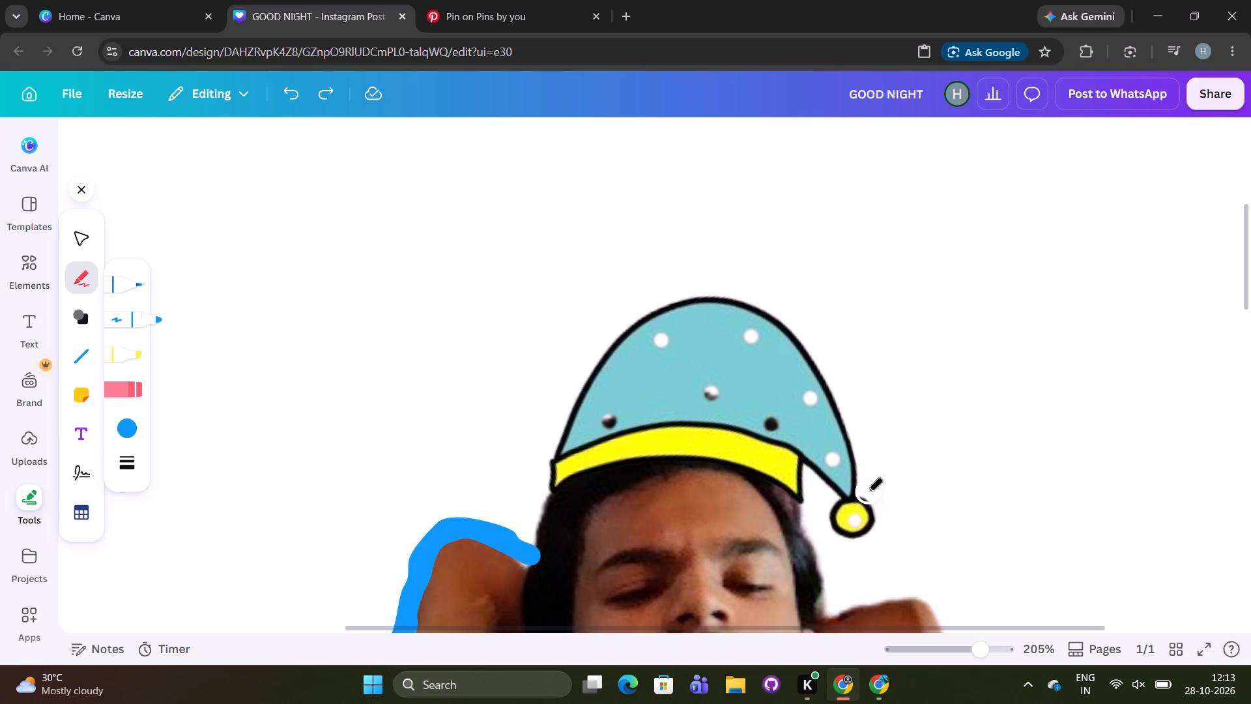
{"action": "scroll", "coordinate": [868, 491], "scroll_direction": "down", "scroll_amount": 4}
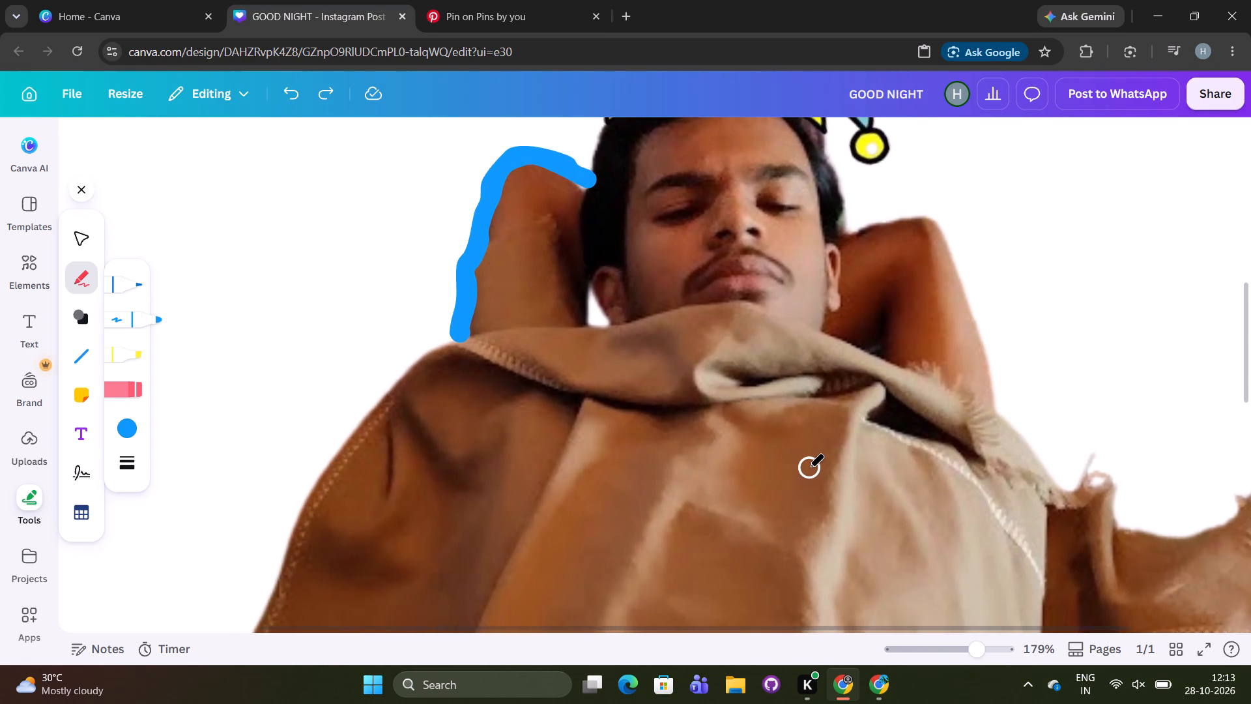
{"action": "scroll", "coordinate": [809, 467], "scroll_direction": "up", "scroll_amount": 2}
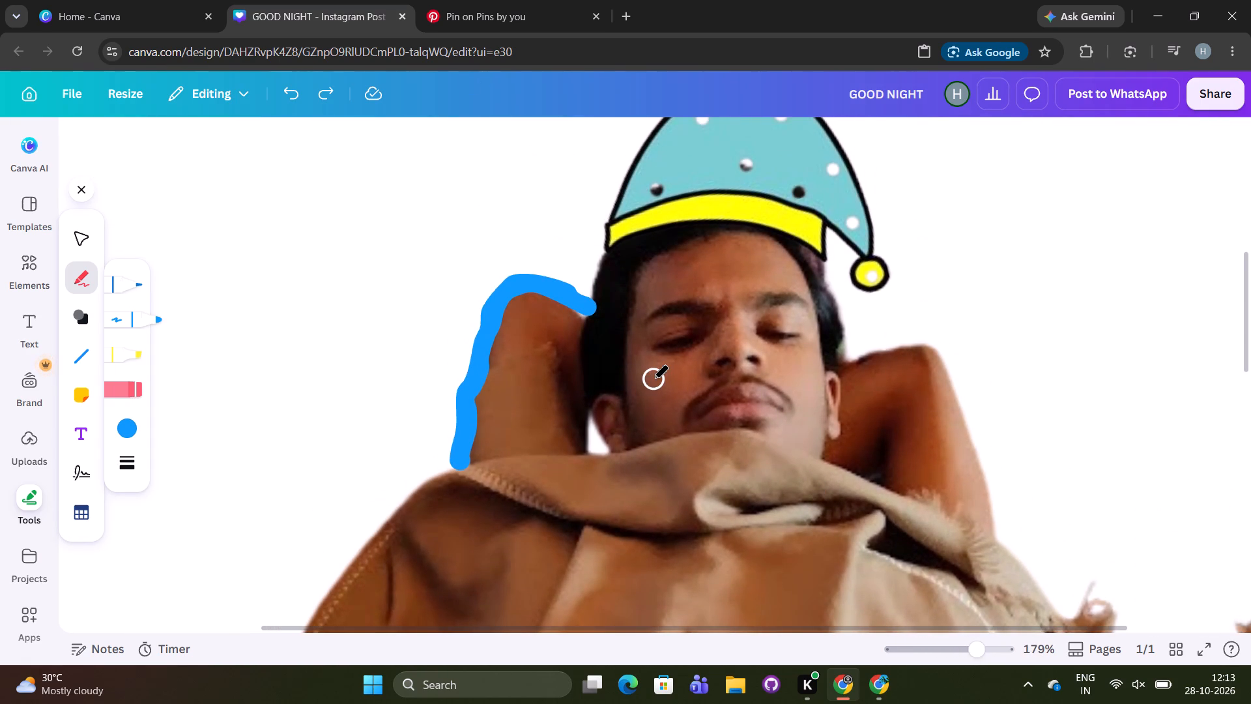
{"action": "scroll", "coordinate": [654, 379], "scroll_direction": "up", "scroll_amount": 1}
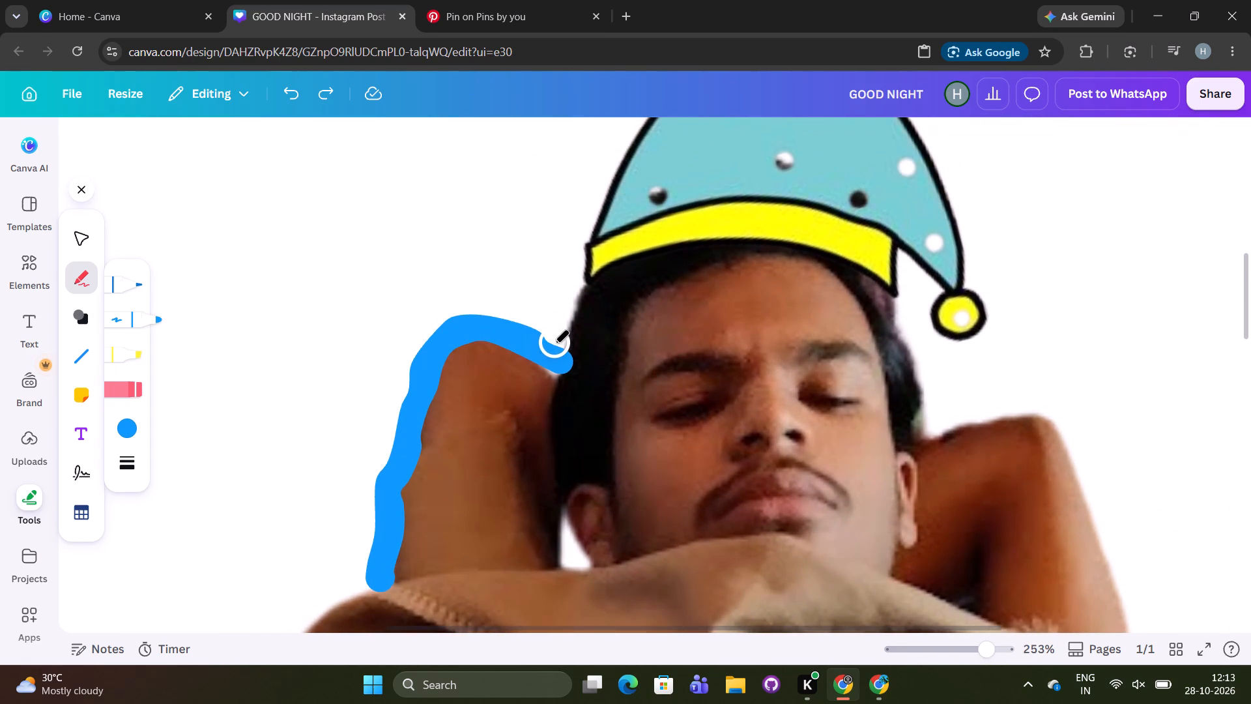
{"action": "key", "text": "ctrl+z"}
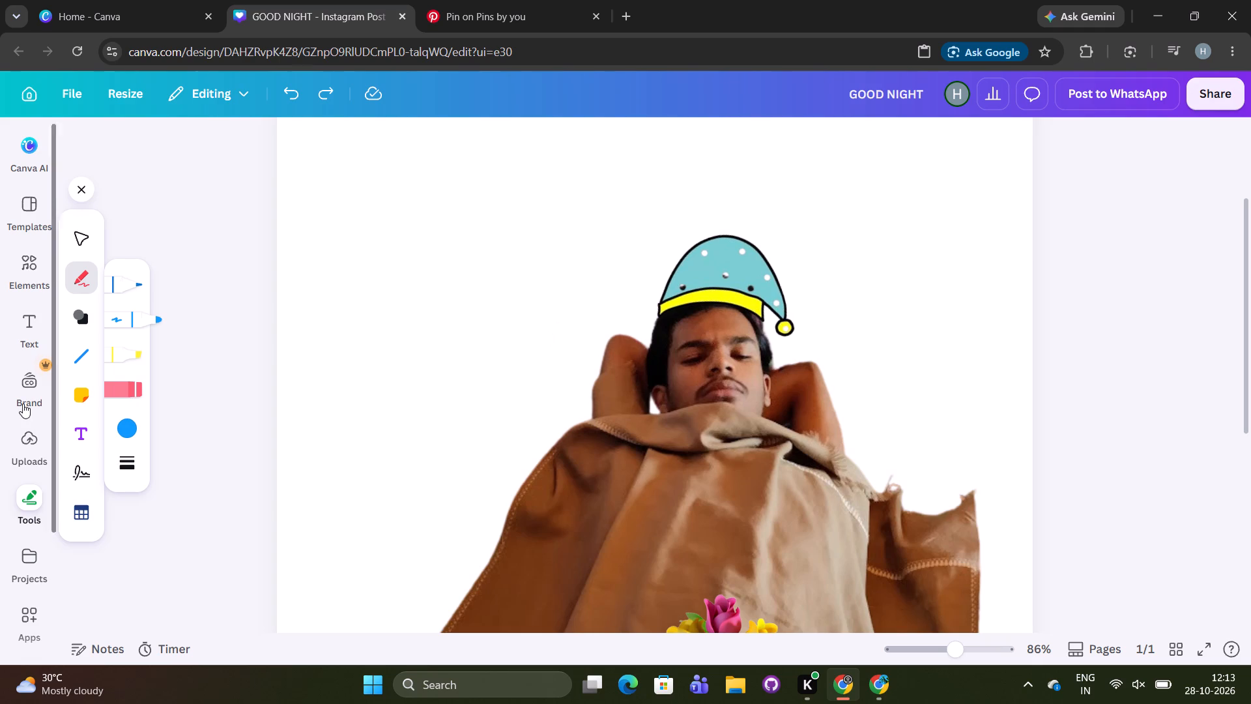
Switch to Pinterest and search for "acp cid".
{"action": "left_click", "coordinate": [533, 0]}
{"action": "left_click", "coordinate": [514, 98]}
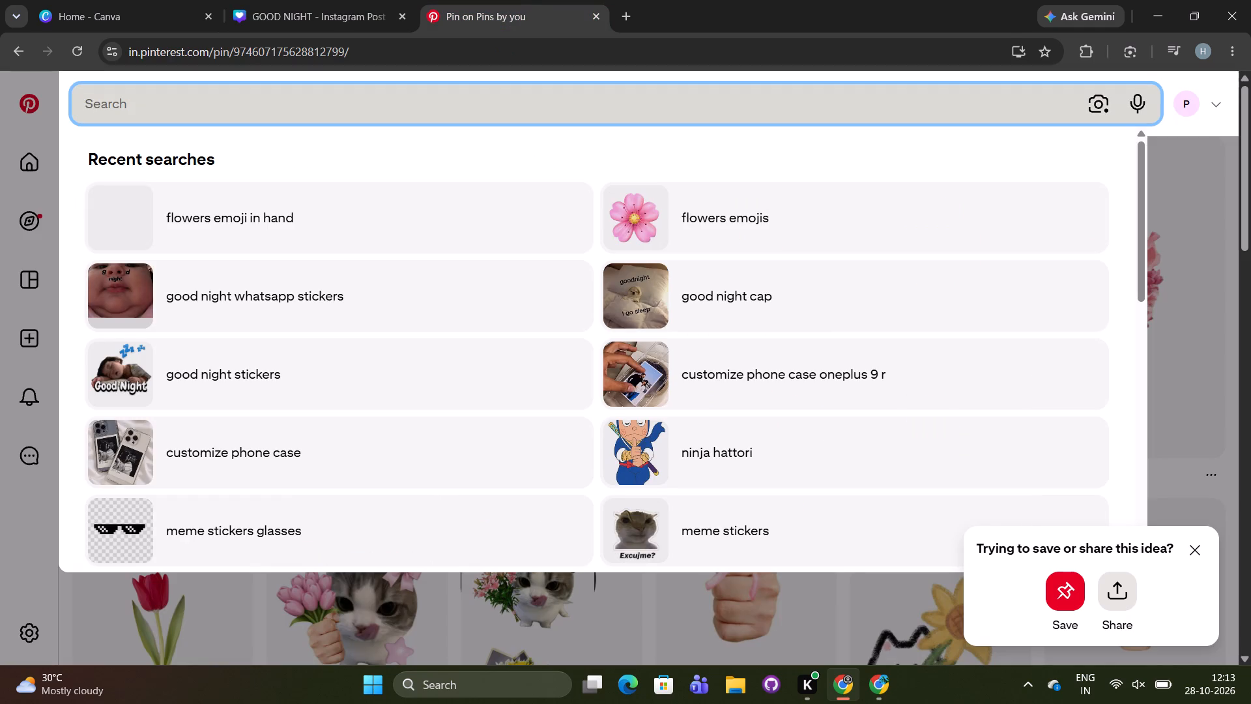
{"action": "type", "text": "acp"}
{"action": "key", "text": "space"}
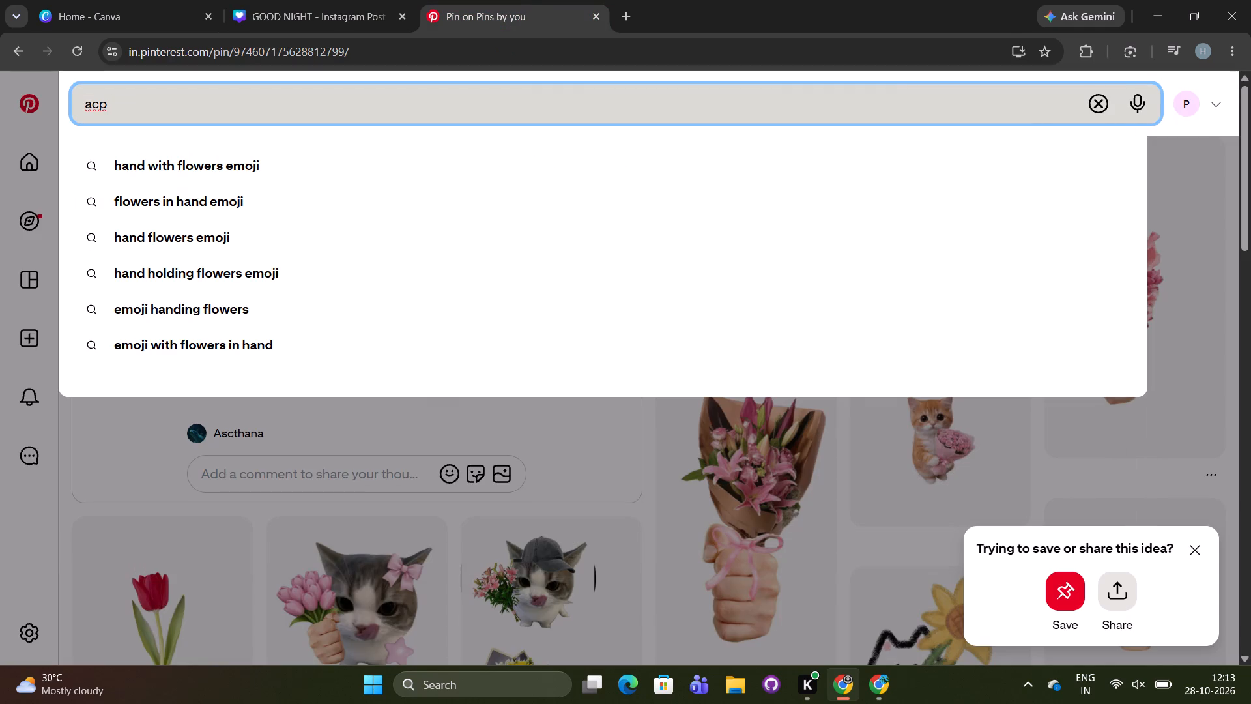
{"action": "key", "text": "p"}
{"action": "key", "text": "BackSpace"}
{"action": "type", "text": "cid"}
{"action": "key", "text": "space"}
{"action": "key", "text": "Return"}
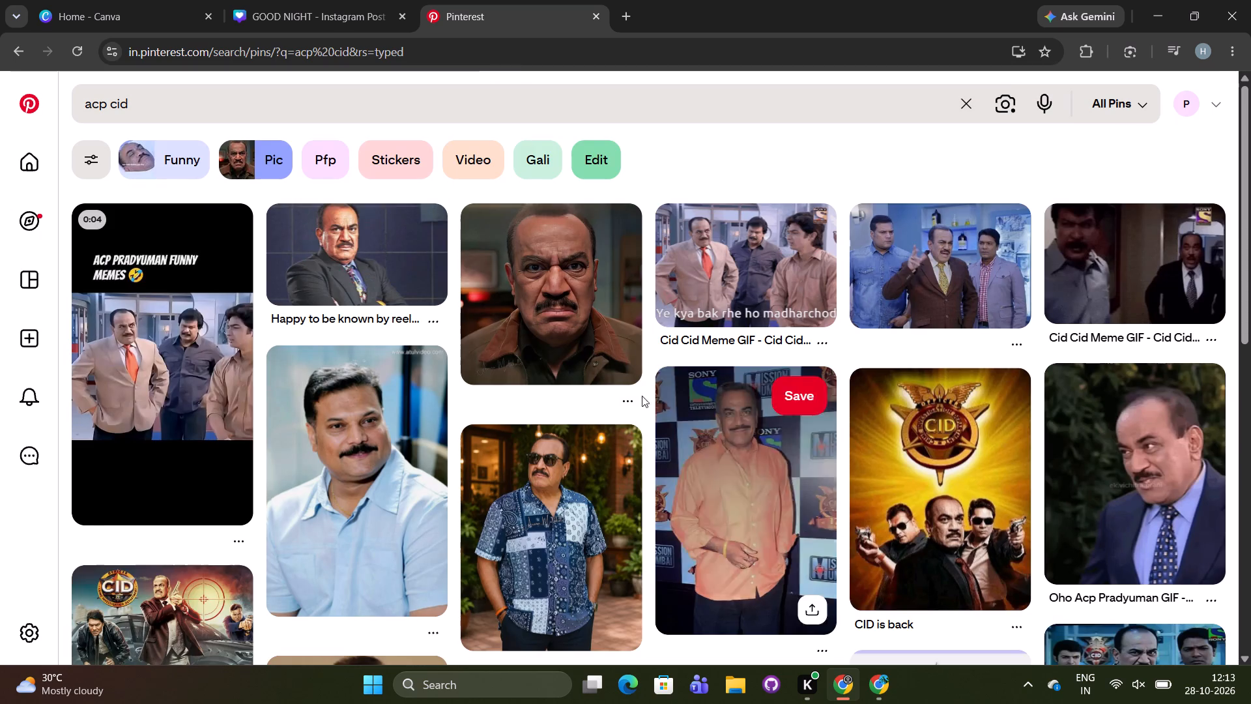
Open the meme pin of the smiling man lying with his head on a white pillow.
{"action": "scroll", "coordinate": [842, 447], "scroll_direction": "down", "scroll_amount": 2}
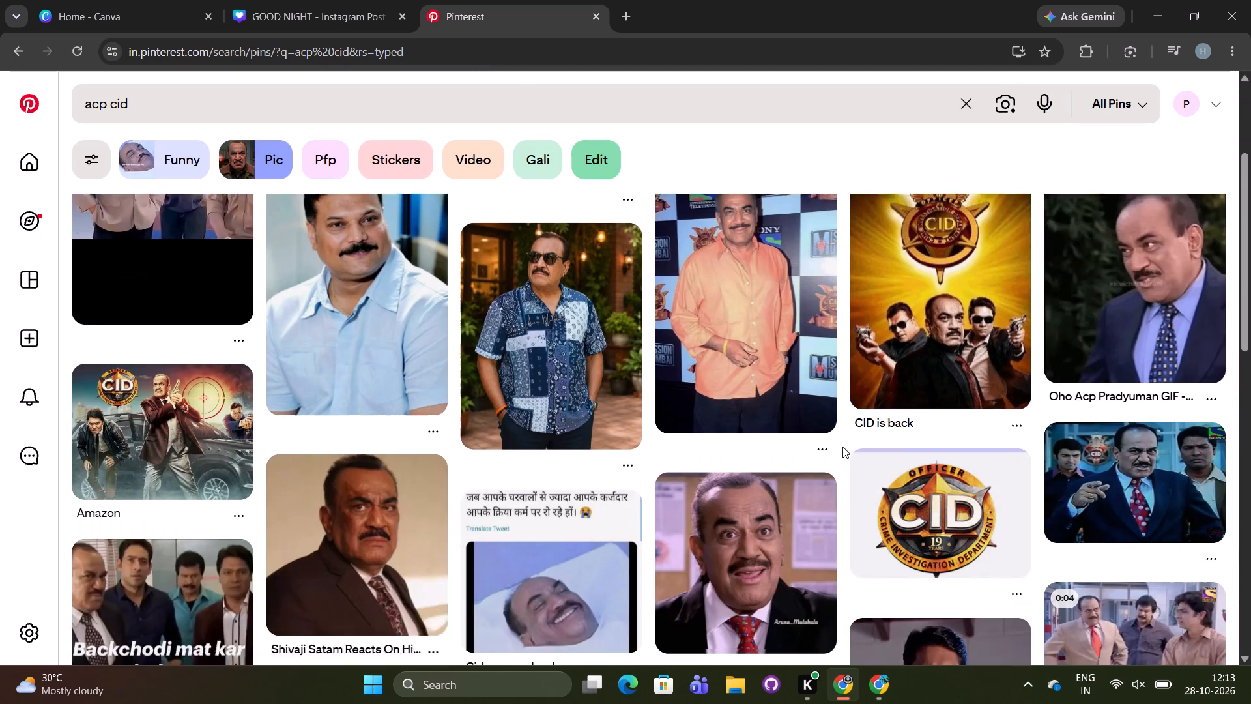
{"action": "scroll", "coordinate": [842, 447], "scroll_direction": "down", "scroll_amount": 2}
{"action": "left_click", "coordinate": [556, 437]}
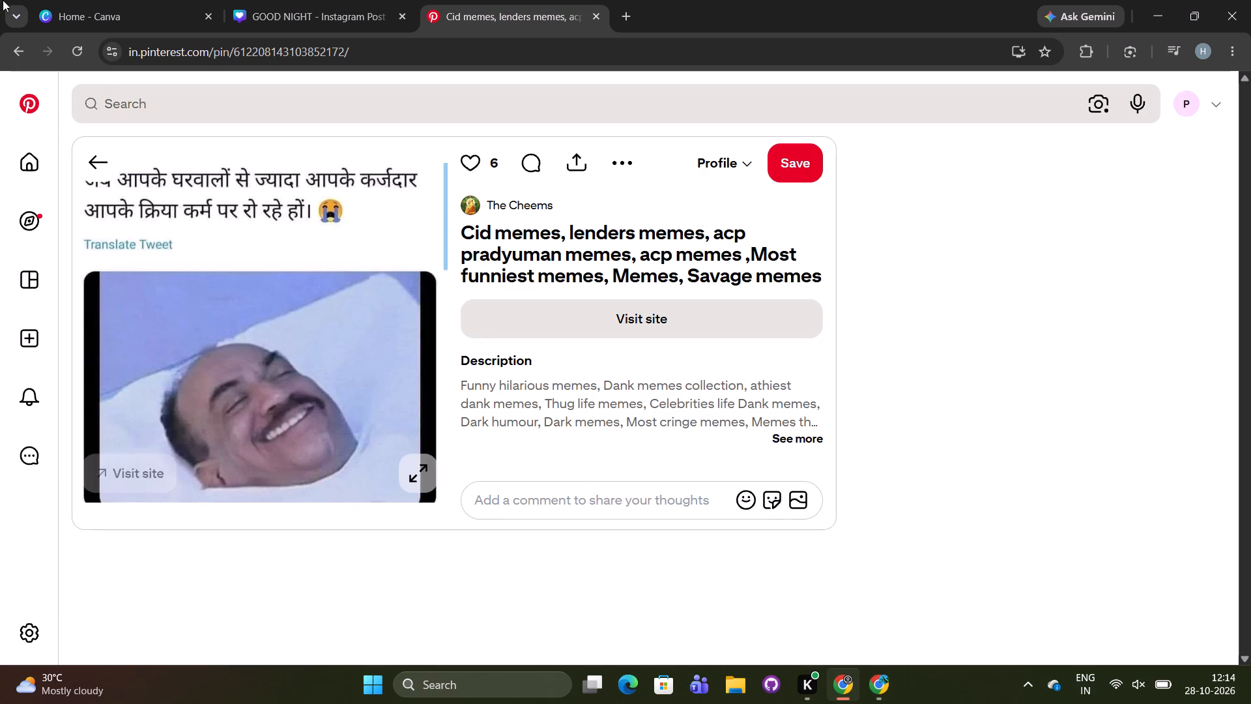
Return to the GOOD NIGHT design in Canva and download it as a PNG.
{"action": "left_click", "coordinate": [351, 0]}
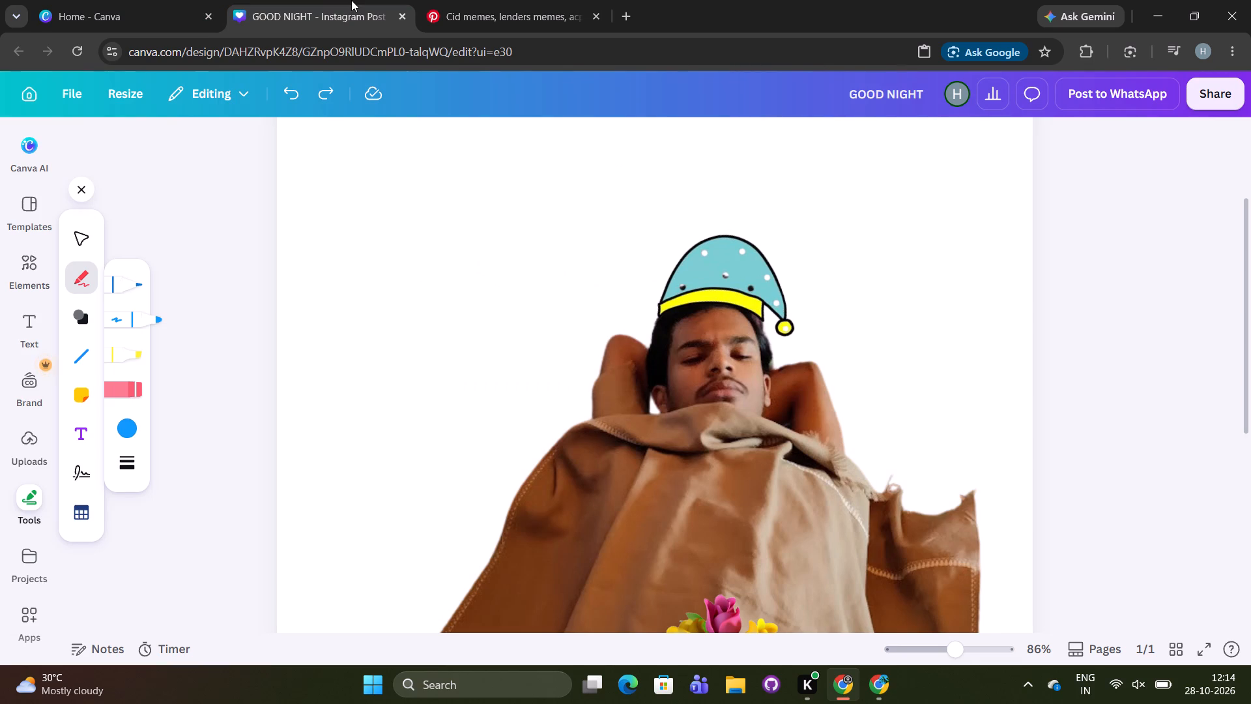
{"action": "scroll", "coordinate": [351, 0], "scroll_direction": "down", "scroll_amount": 1}
{"action": "scroll", "coordinate": [348, 402], "scroll_direction": "down", "scroll_amount": 1}
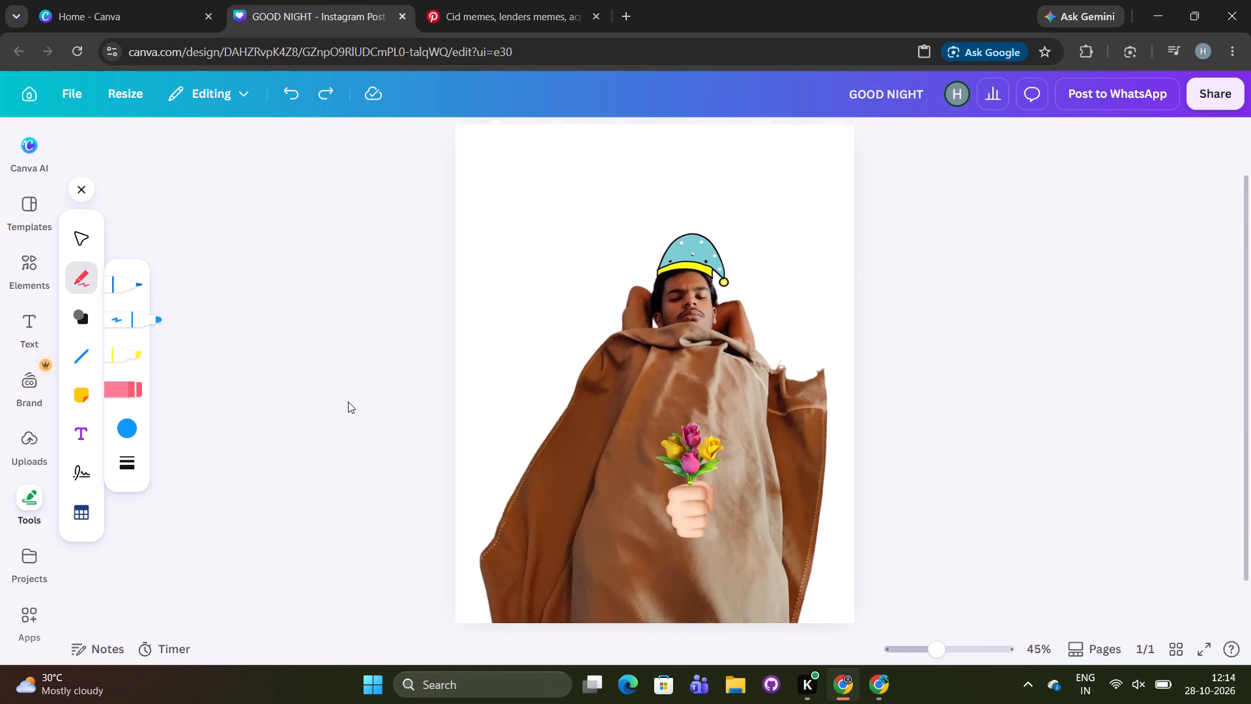
{"action": "scroll", "coordinate": [348, 402], "scroll_direction": "down", "scroll_amount": 1}
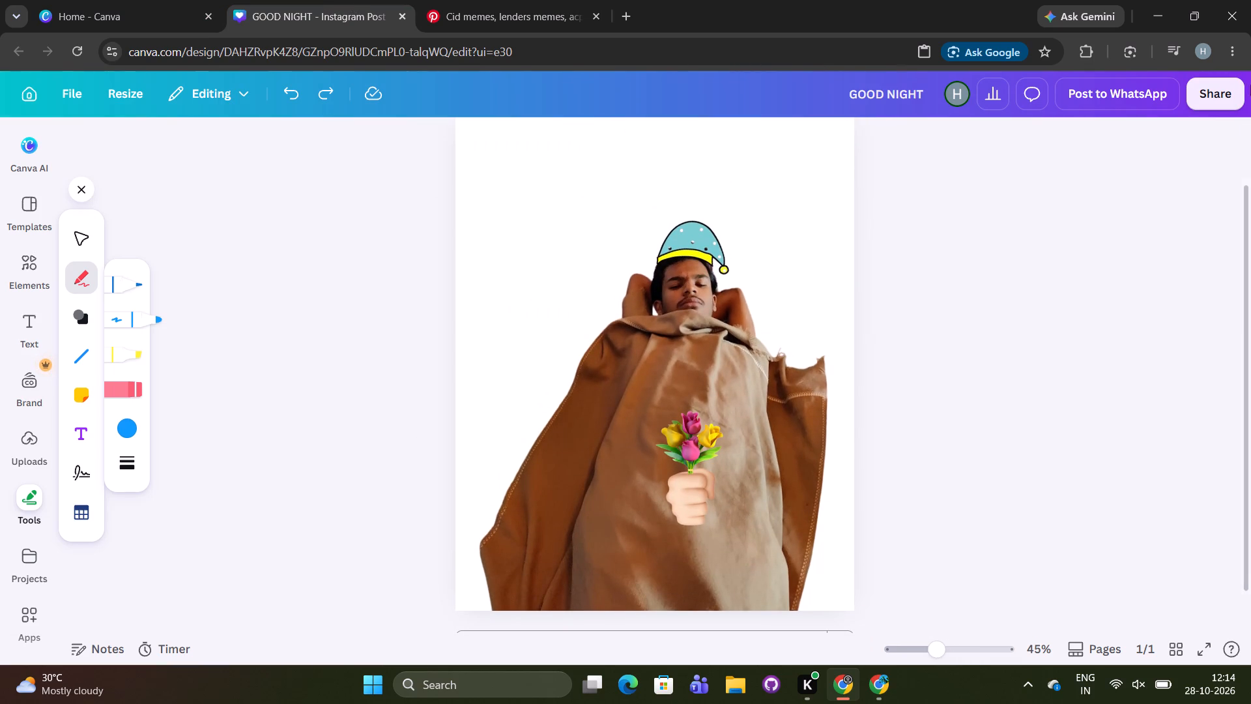
{"action": "left_click", "coordinate": [1215, 95]}
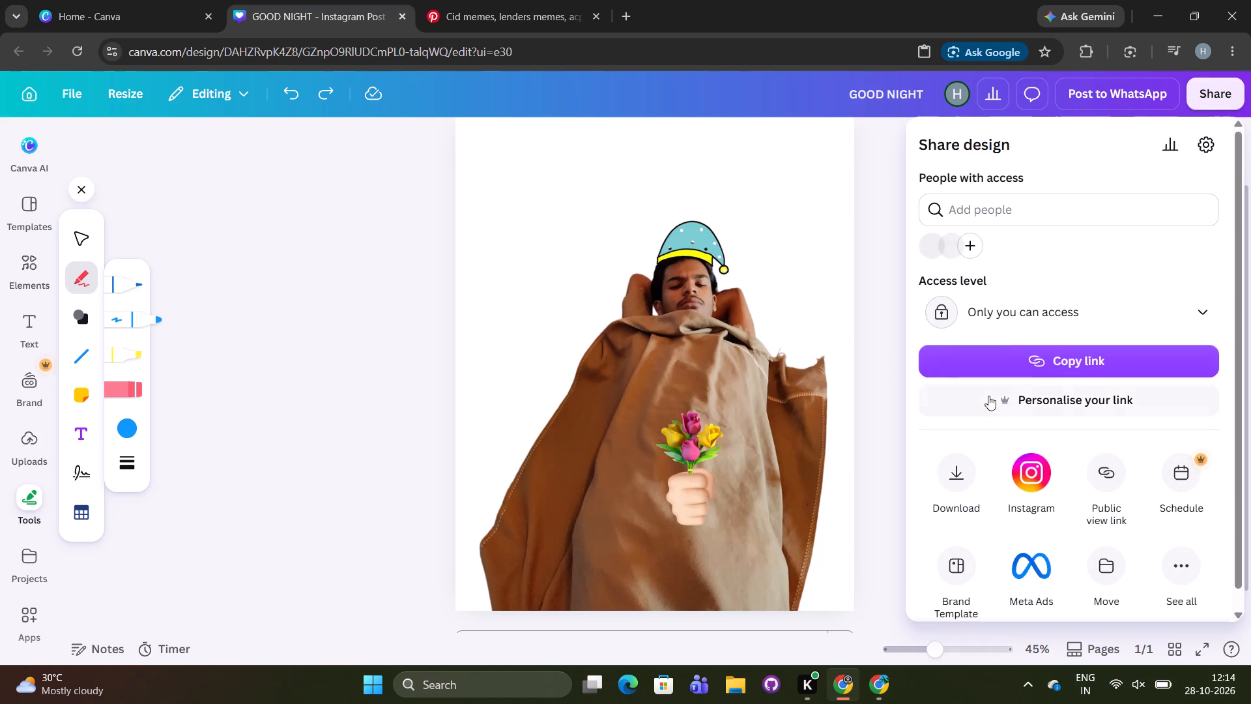
{"action": "left_click", "coordinate": [952, 478]}
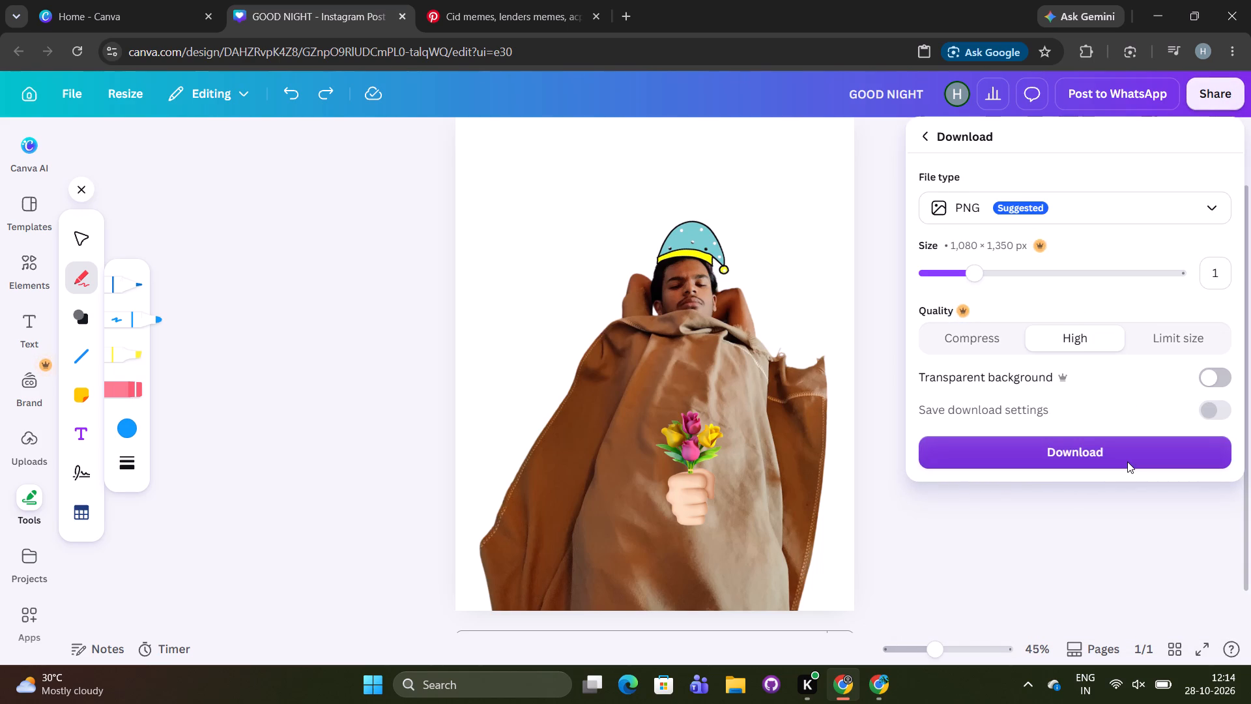
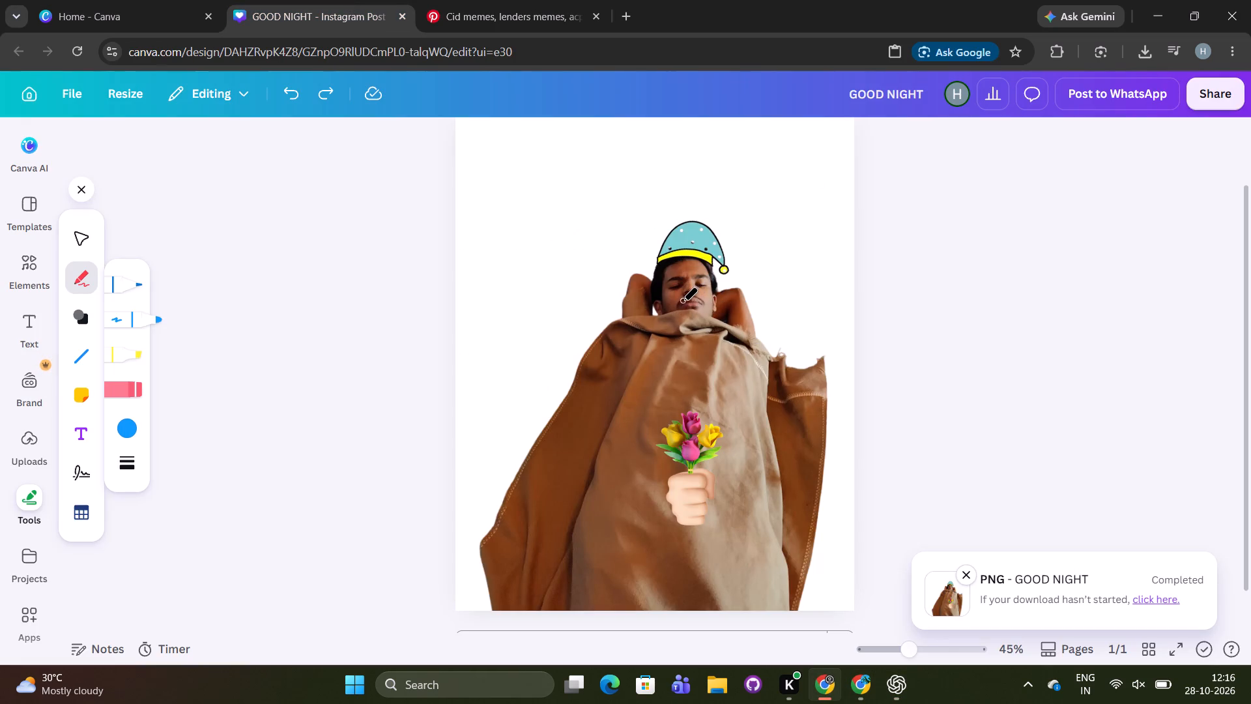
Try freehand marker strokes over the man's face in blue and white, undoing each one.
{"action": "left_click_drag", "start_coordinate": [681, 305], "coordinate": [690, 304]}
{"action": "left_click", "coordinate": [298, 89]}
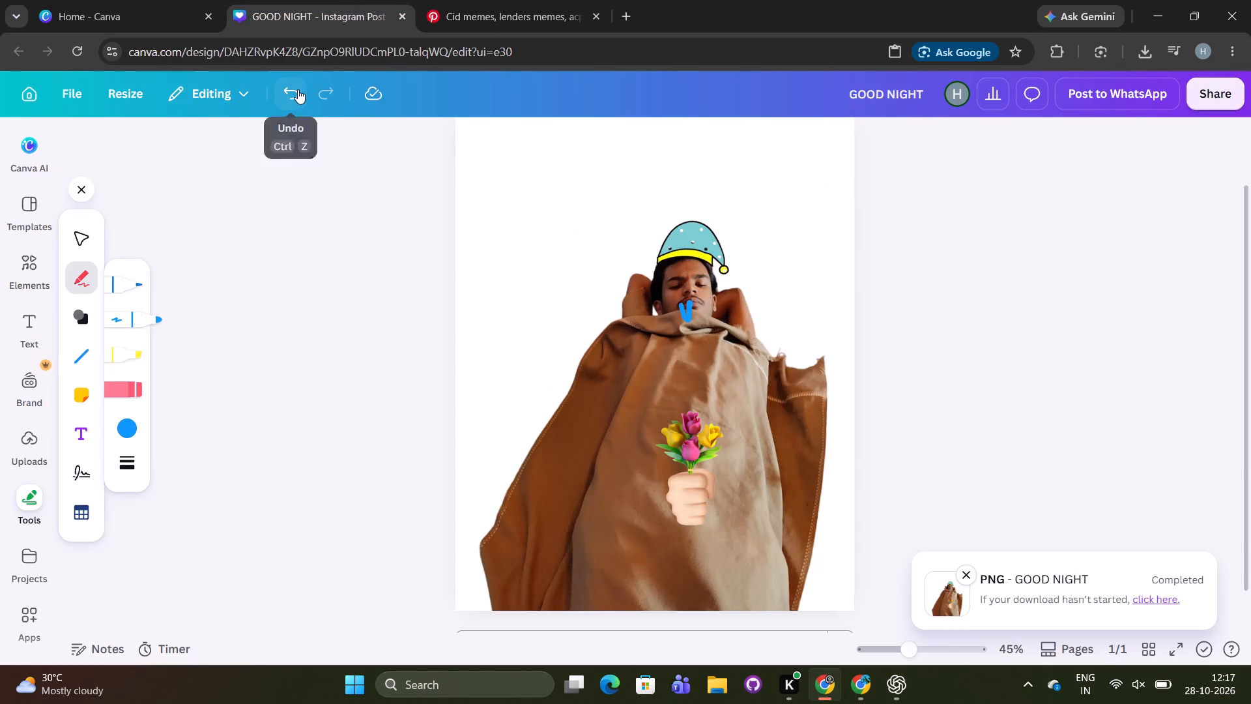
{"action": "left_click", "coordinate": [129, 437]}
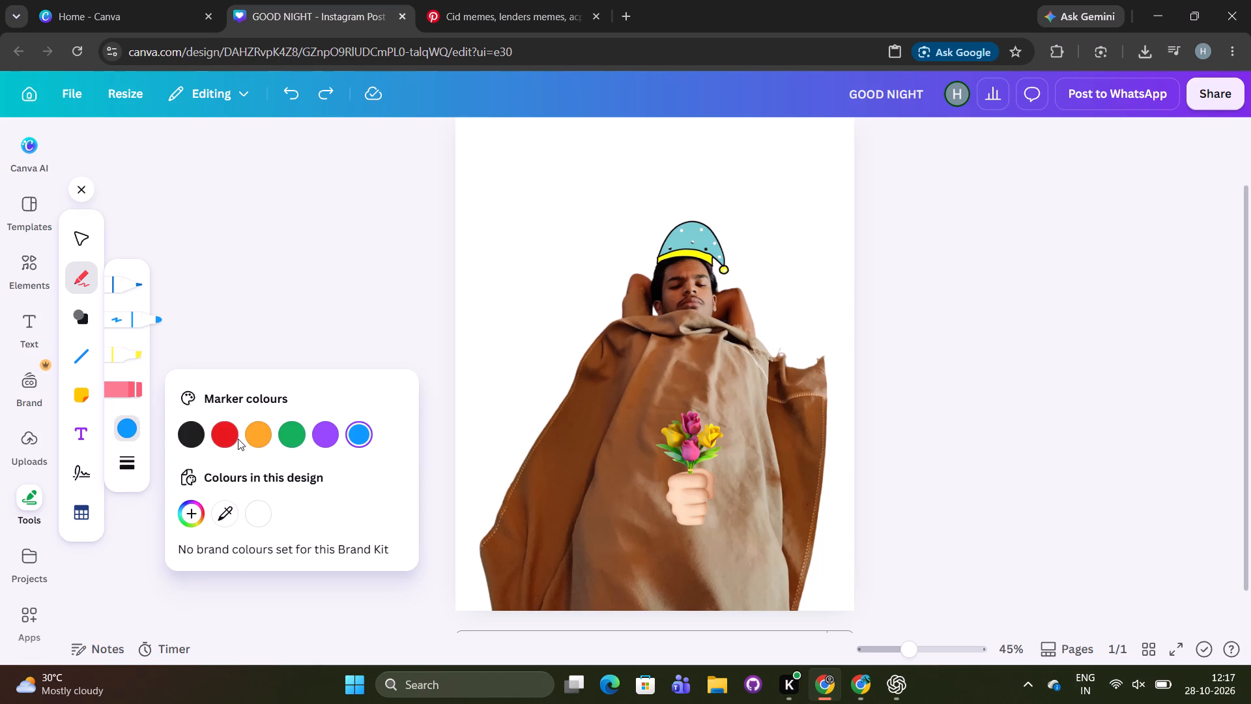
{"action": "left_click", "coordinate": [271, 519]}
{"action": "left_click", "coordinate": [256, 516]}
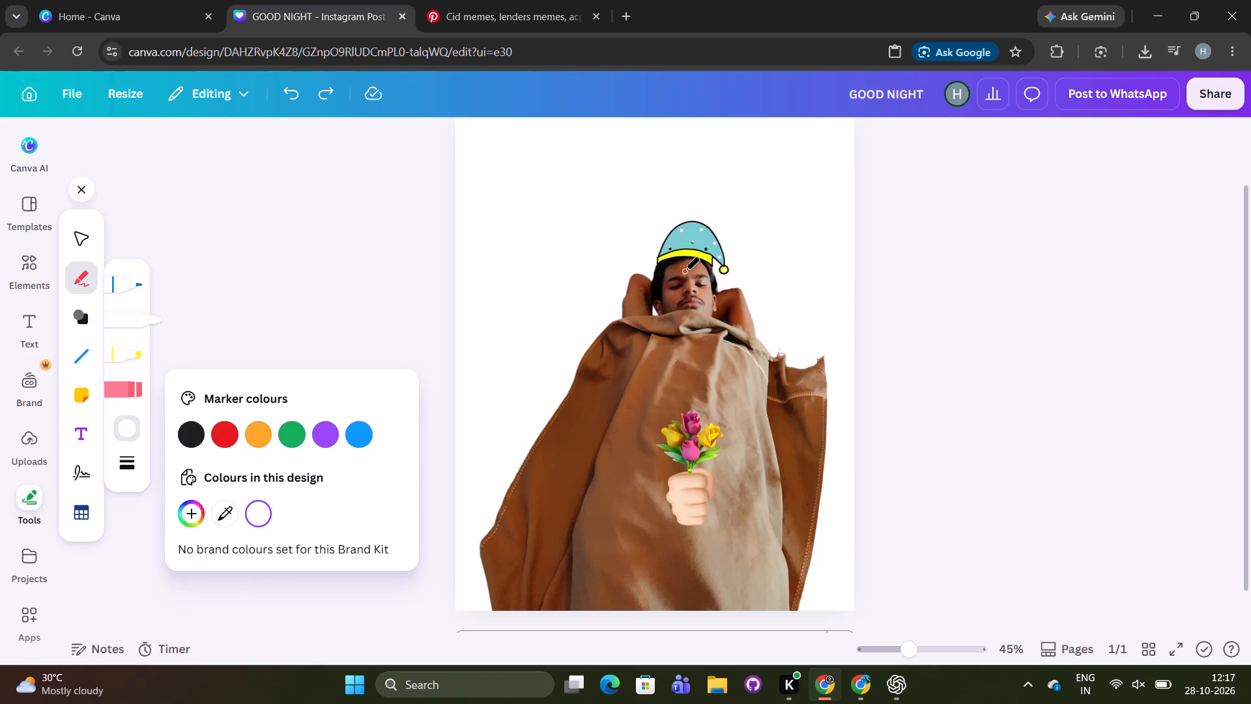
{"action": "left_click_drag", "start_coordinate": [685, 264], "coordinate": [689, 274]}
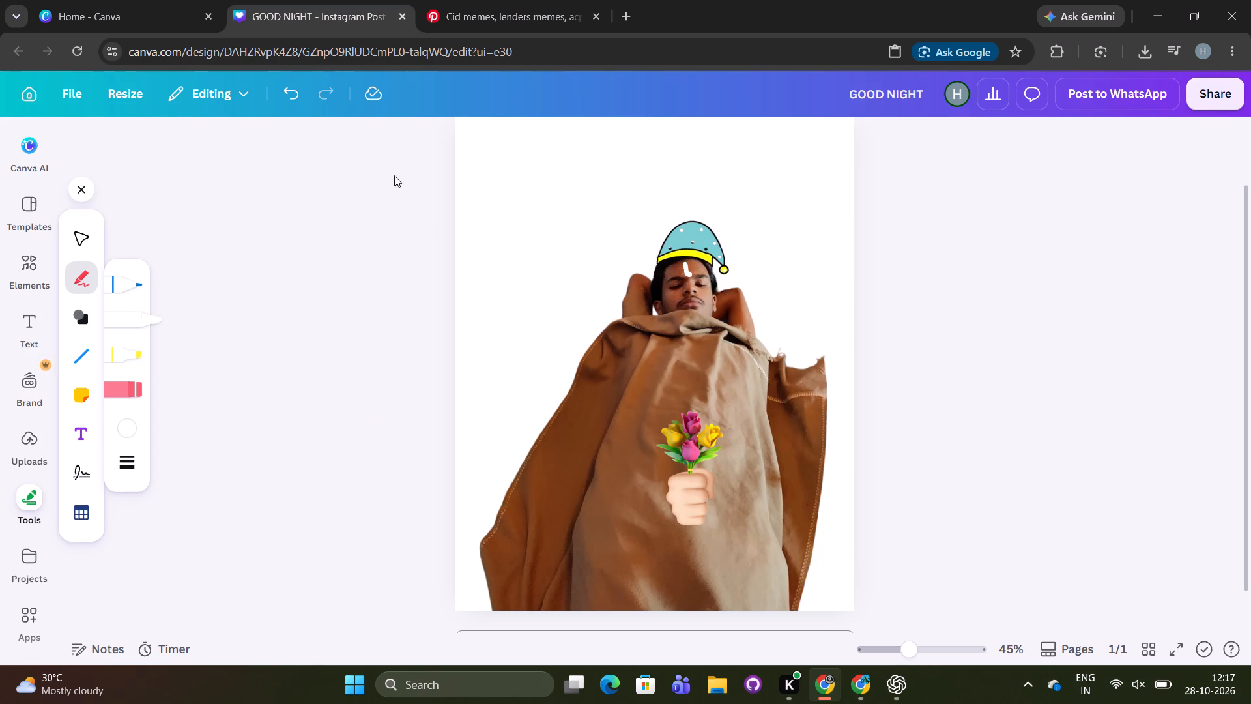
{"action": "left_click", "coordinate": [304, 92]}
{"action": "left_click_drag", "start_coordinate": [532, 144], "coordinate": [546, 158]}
Set the marker colour to blue and handwrite the word GOOD in the blank area above the man, redoing any misshapen letters.
{"action": "left_click", "coordinate": [127, 426]}
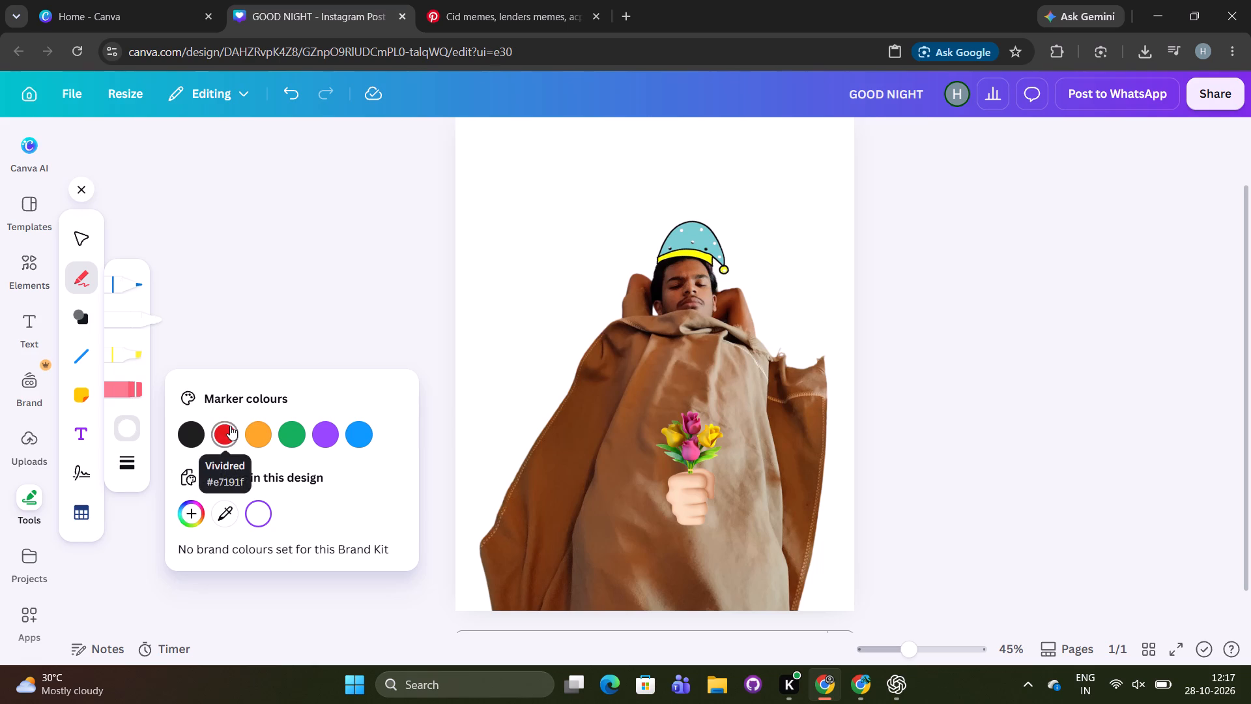
{"action": "left_click", "coordinate": [356, 424]}
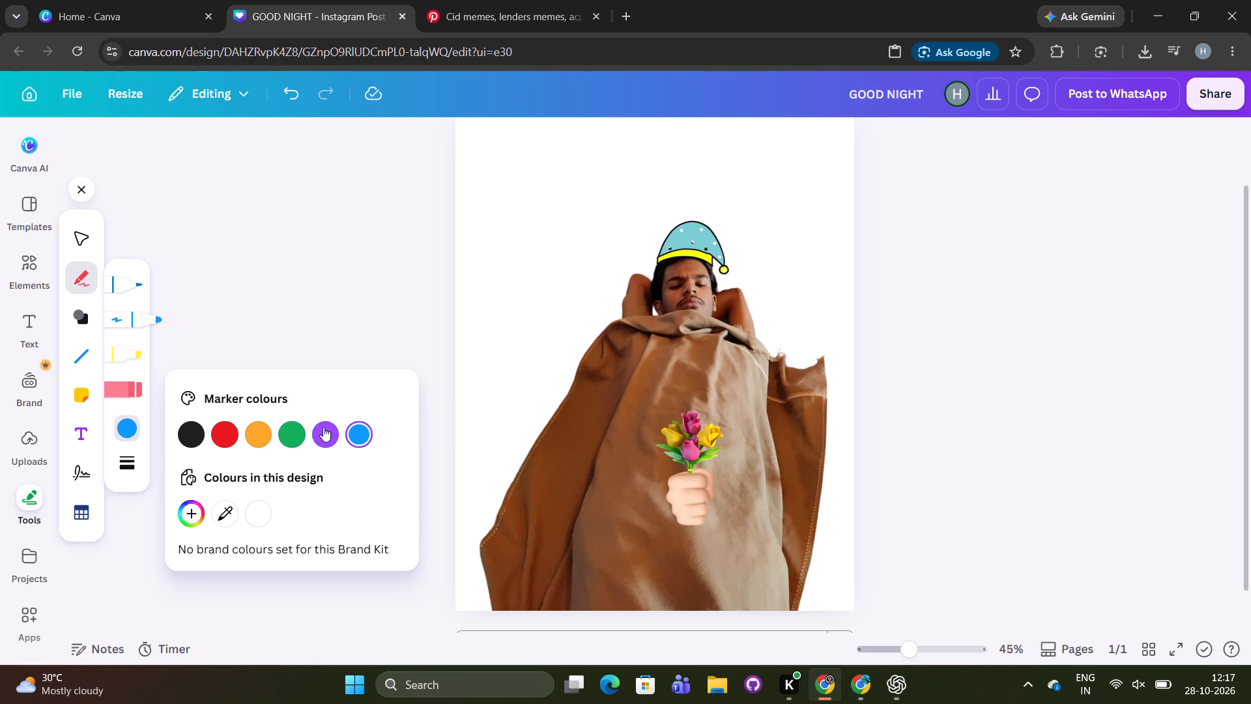
{"action": "left_click_drag", "start_coordinate": [494, 131], "coordinate": [486, 133]}
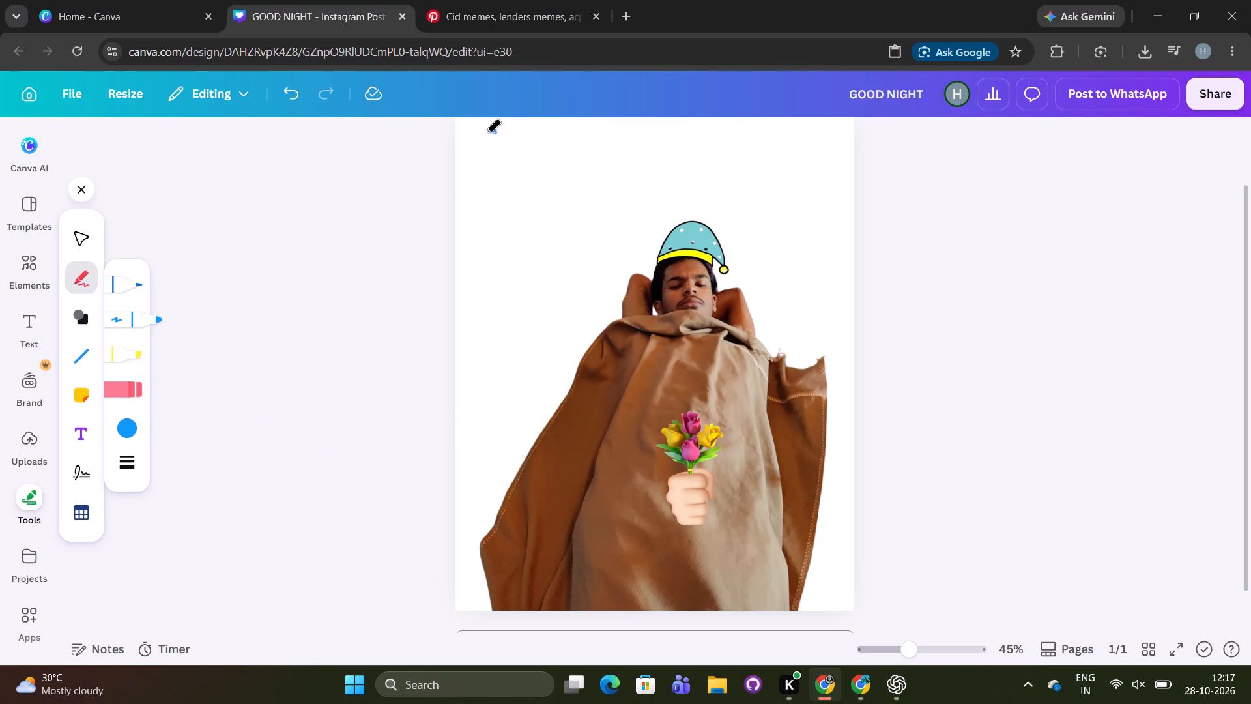
{"action": "left_click_drag", "start_coordinate": [486, 133], "coordinate": [493, 179]}
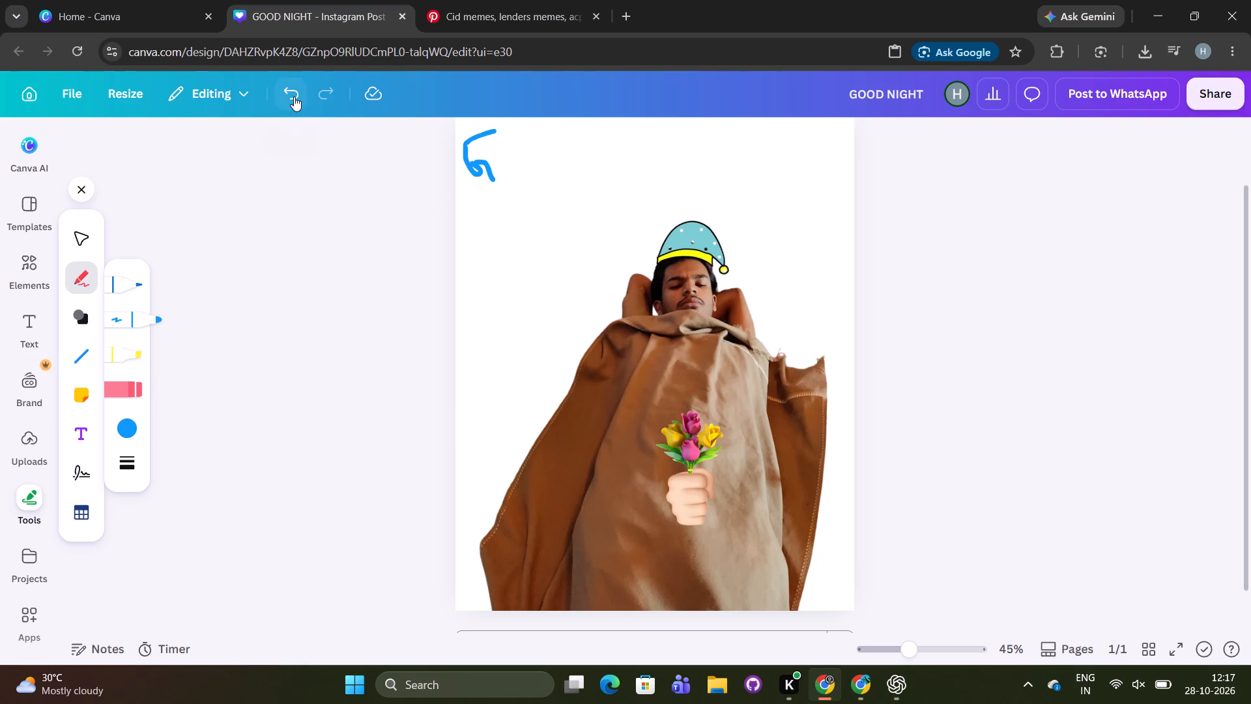
{"action": "left_click", "coordinate": [294, 96]}
{"action": "left_click_drag", "start_coordinate": [501, 139], "coordinate": [493, 190]}
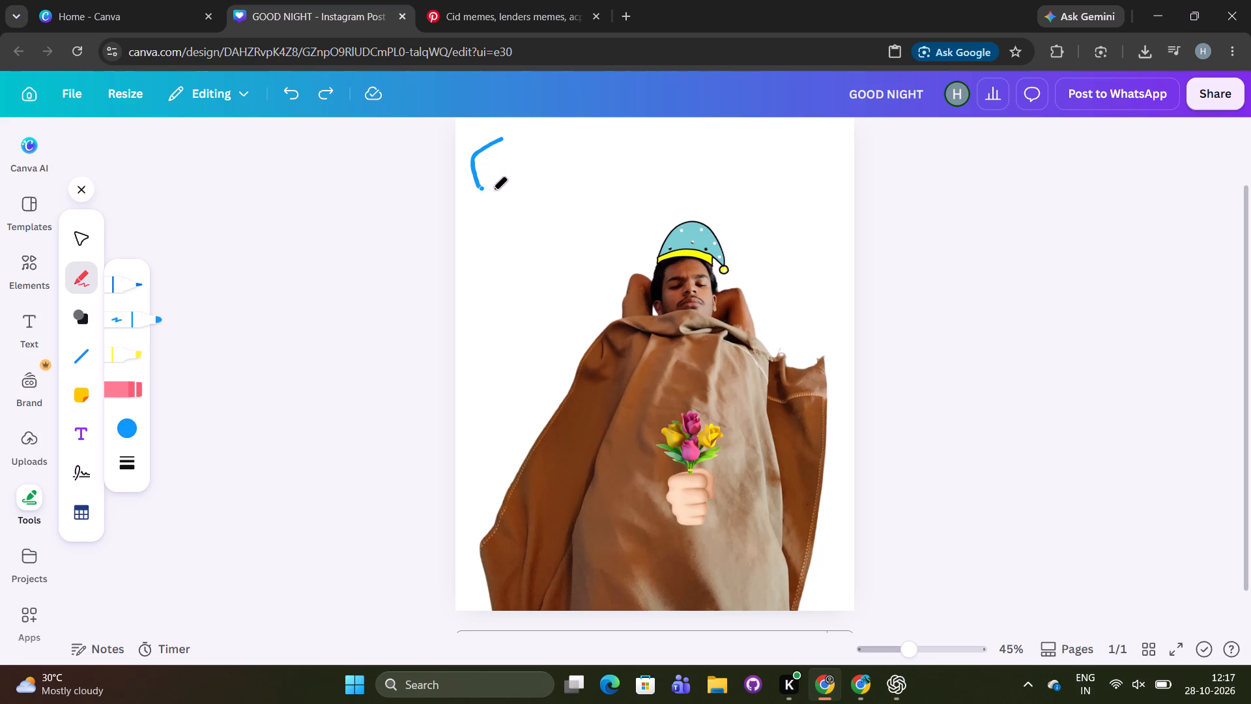
{"action": "left_click_drag", "start_coordinate": [493, 190], "coordinate": [525, 196]}
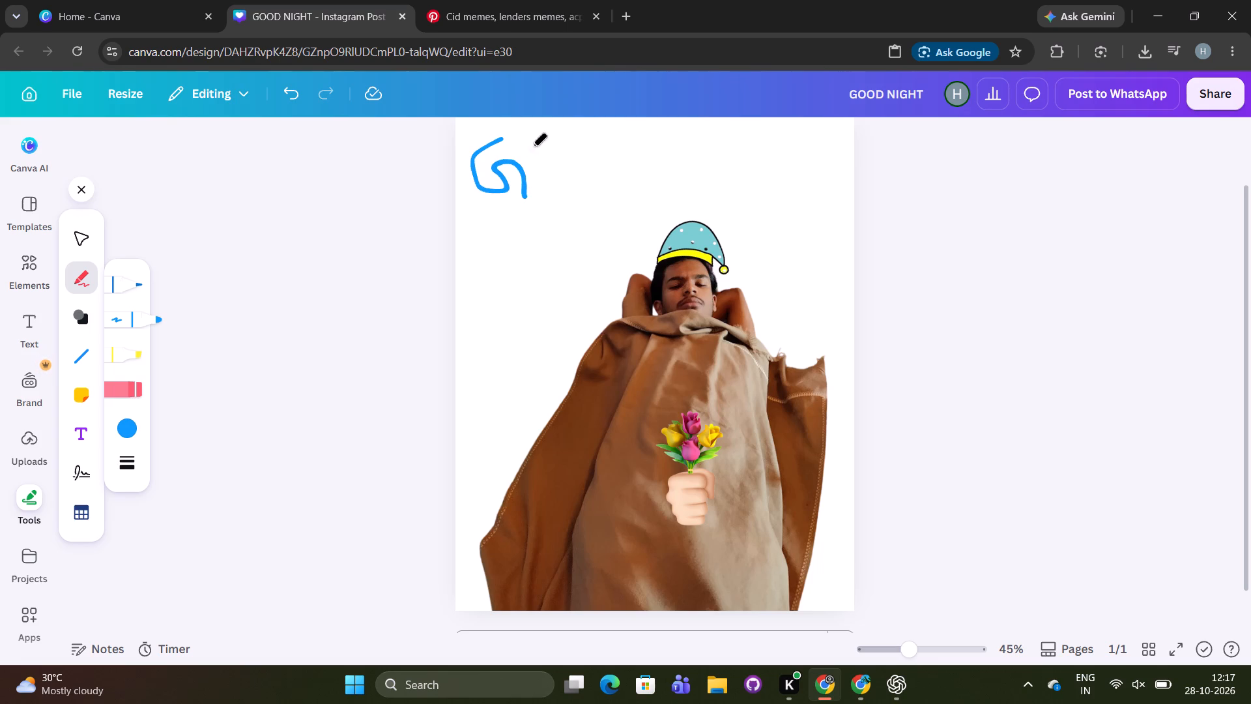
{"action": "left_click", "coordinate": [532, 147]}
{"action": "left_click", "coordinate": [593, 143]}
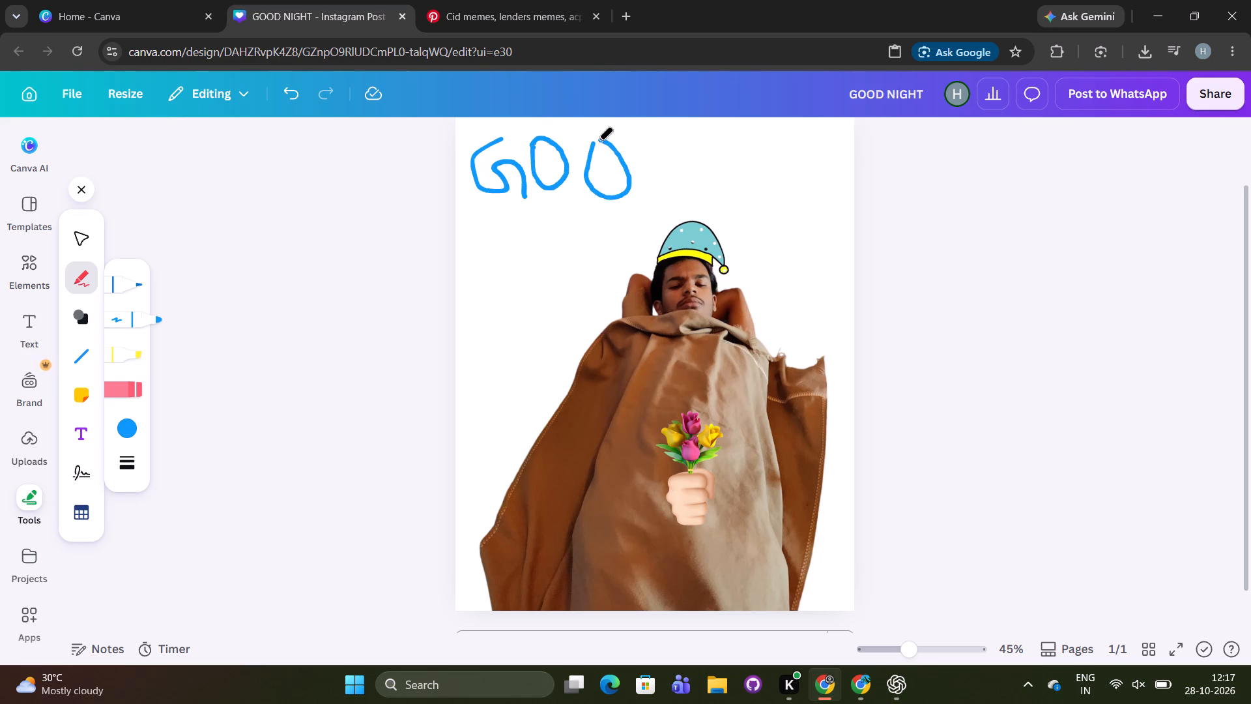
{"action": "left_click", "coordinate": [641, 143]}
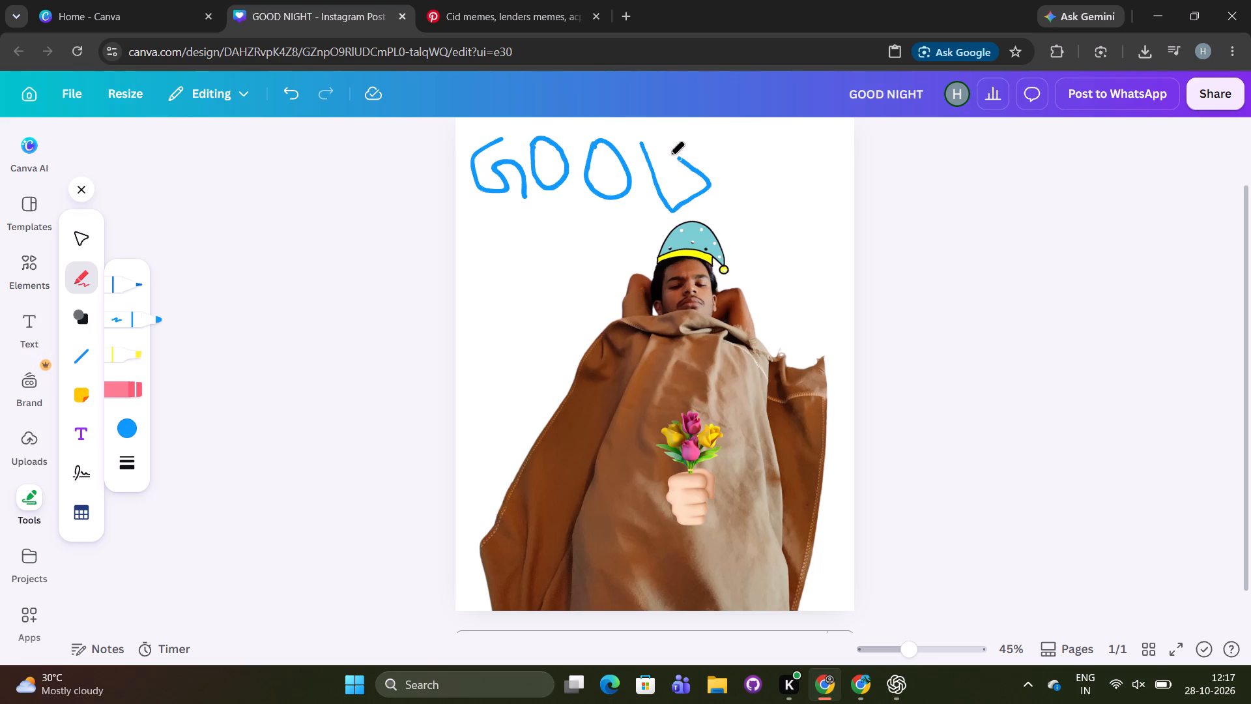
{"action": "left_click", "coordinate": [295, 98]}
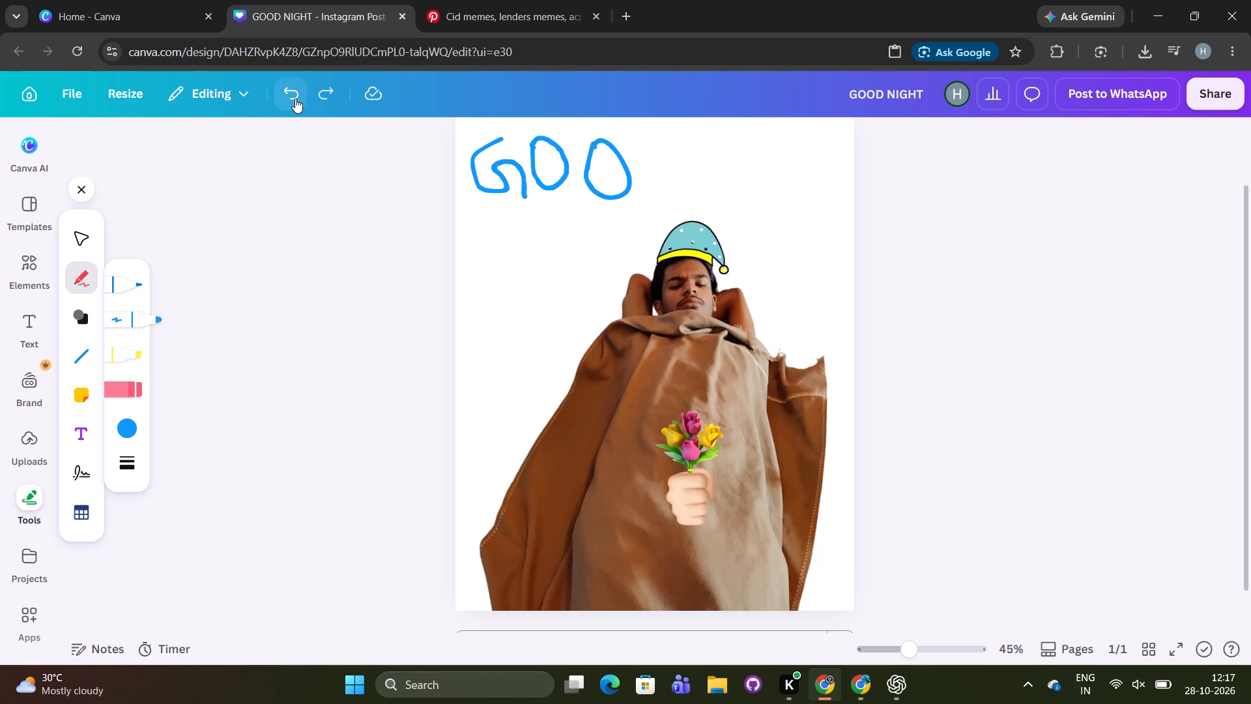
{"action": "left_click", "coordinate": [639, 133]}
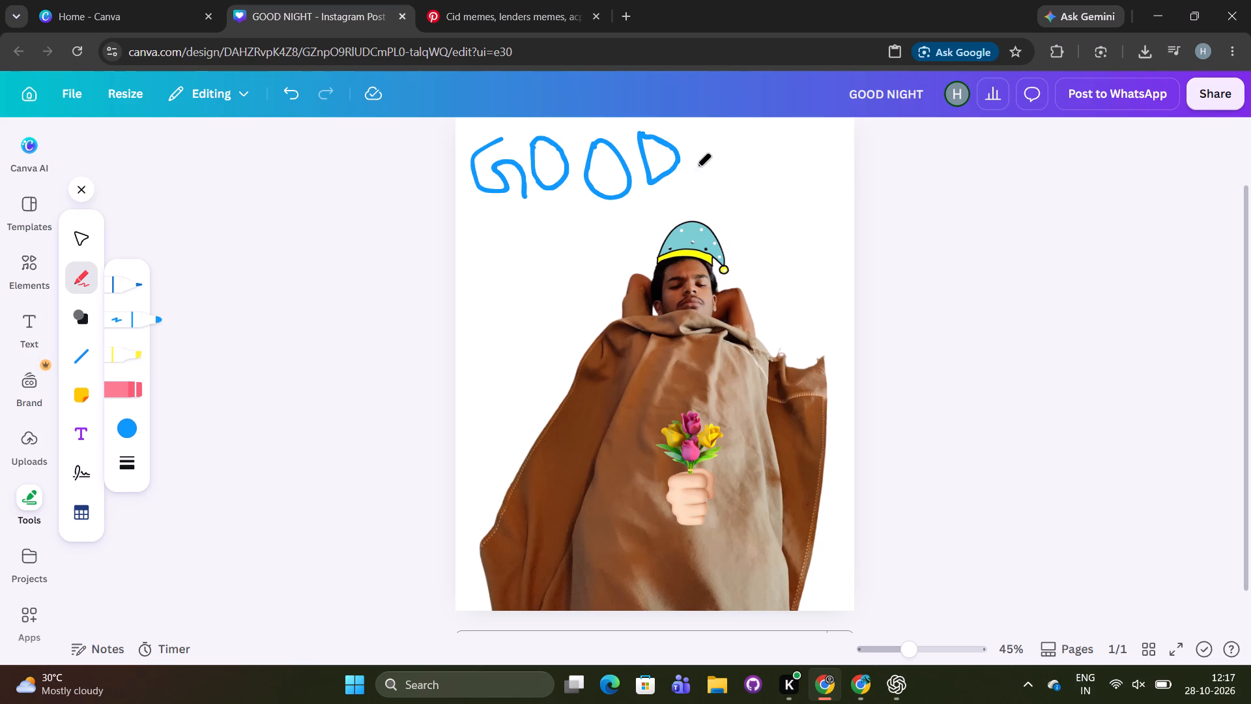
Handwrite the word NIGHT in blue marker beside GOOD, extending to the page's edge.
{"action": "left_click_drag", "start_coordinate": [697, 167], "coordinate": [720, 163]}
{"action": "left_click_drag", "start_coordinate": [720, 163], "coordinate": [717, 147]}
{"action": "left_click_drag", "start_coordinate": [734, 166], "coordinate": [743, 183]}
{"action": "left_click_drag", "start_coordinate": [761, 149], "coordinate": [786, 170]}
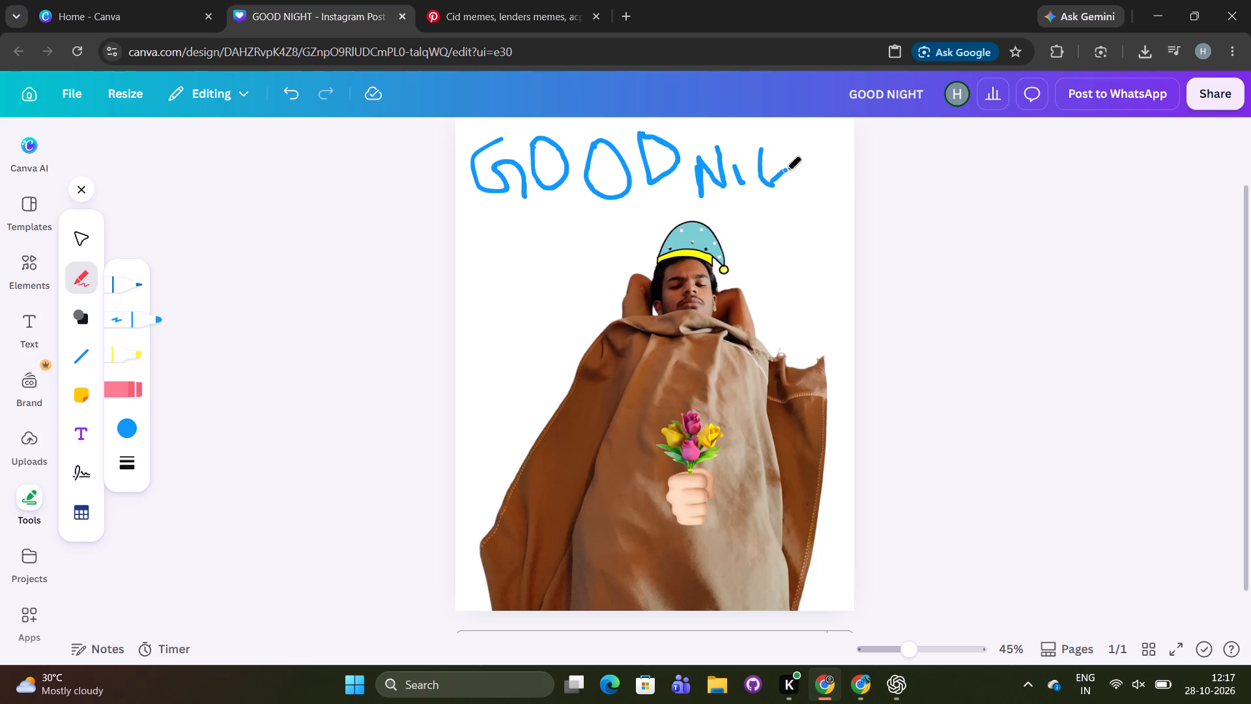
{"action": "left_click_drag", "start_coordinate": [786, 170], "coordinate": [804, 203]}
{"action": "left_click_drag", "start_coordinate": [790, 149], "coordinate": [796, 174]}
{"action": "left_click_drag", "start_coordinate": [796, 174], "coordinate": [838, 184]}
{"action": "left_click_drag", "start_coordinate": [837, 150], "coordinate": [844, 144]}
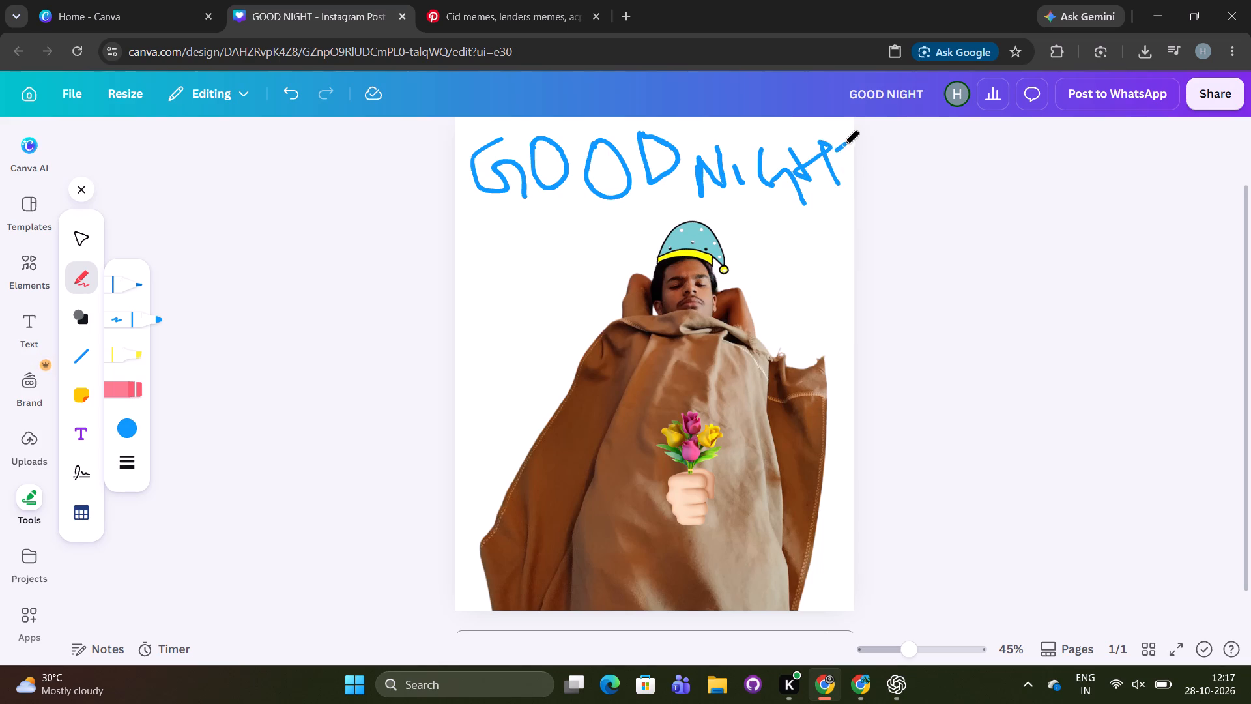
{"action": "left_click_drag", "start_coordinate": [844, 144], "coordinate": [849, 177]}
{"action": "left_click_drag", "start_coordinate": [838, 153], "coordinate": [862, 129]}
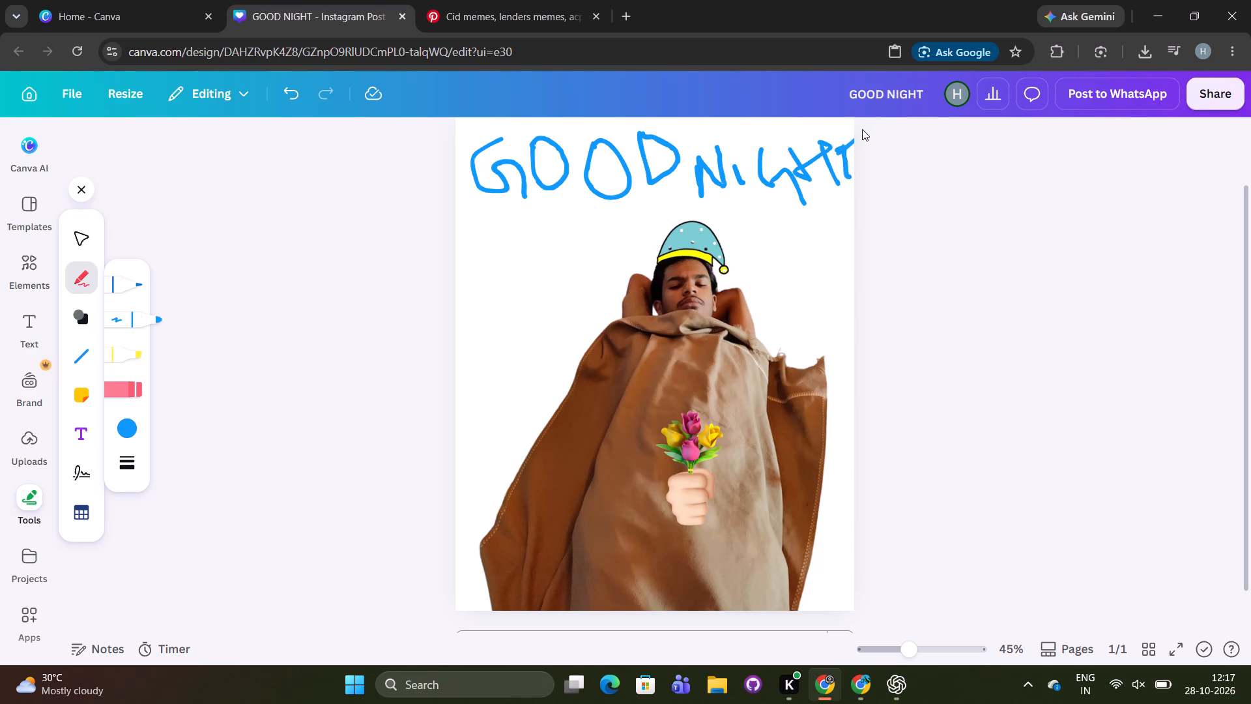
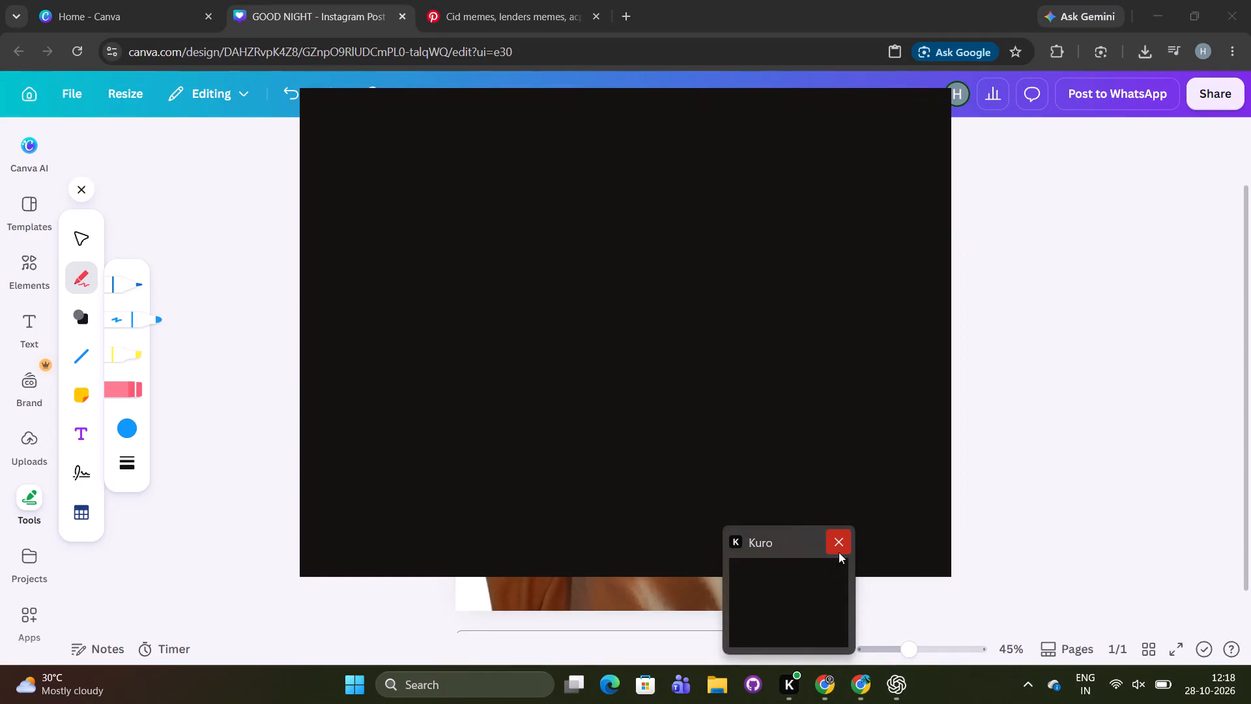
Close the unresponsive black Kuro window and relaunch the Kuro app by searching Windows for "kuro".
{"action": "left_click", "coordinate": [839, 552]}
{"action": "left_click", "coordinate": [481, 682]}
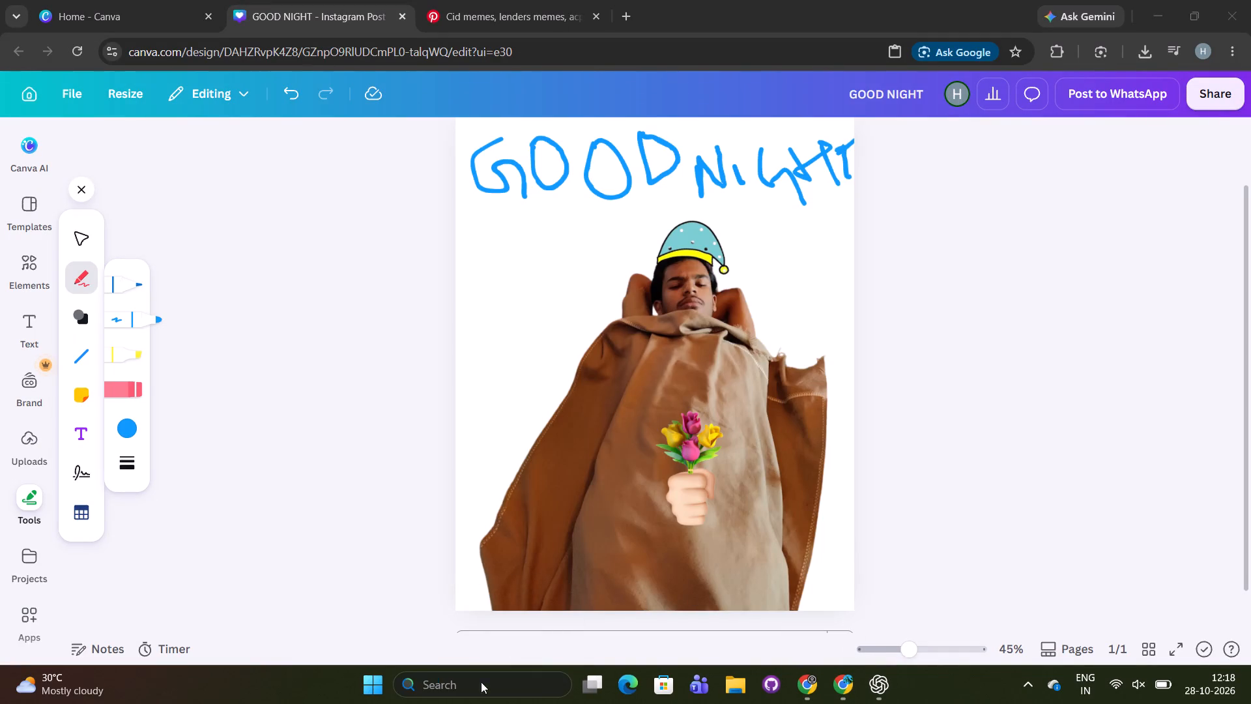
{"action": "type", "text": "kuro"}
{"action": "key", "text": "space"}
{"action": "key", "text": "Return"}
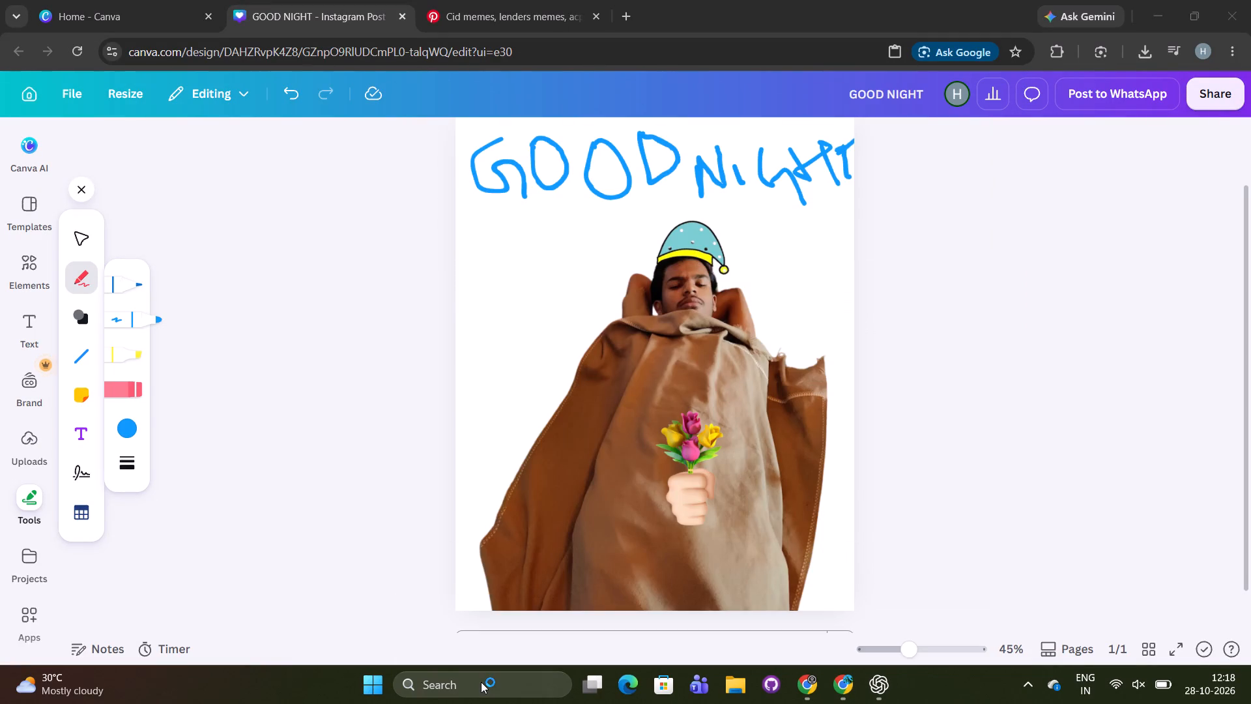
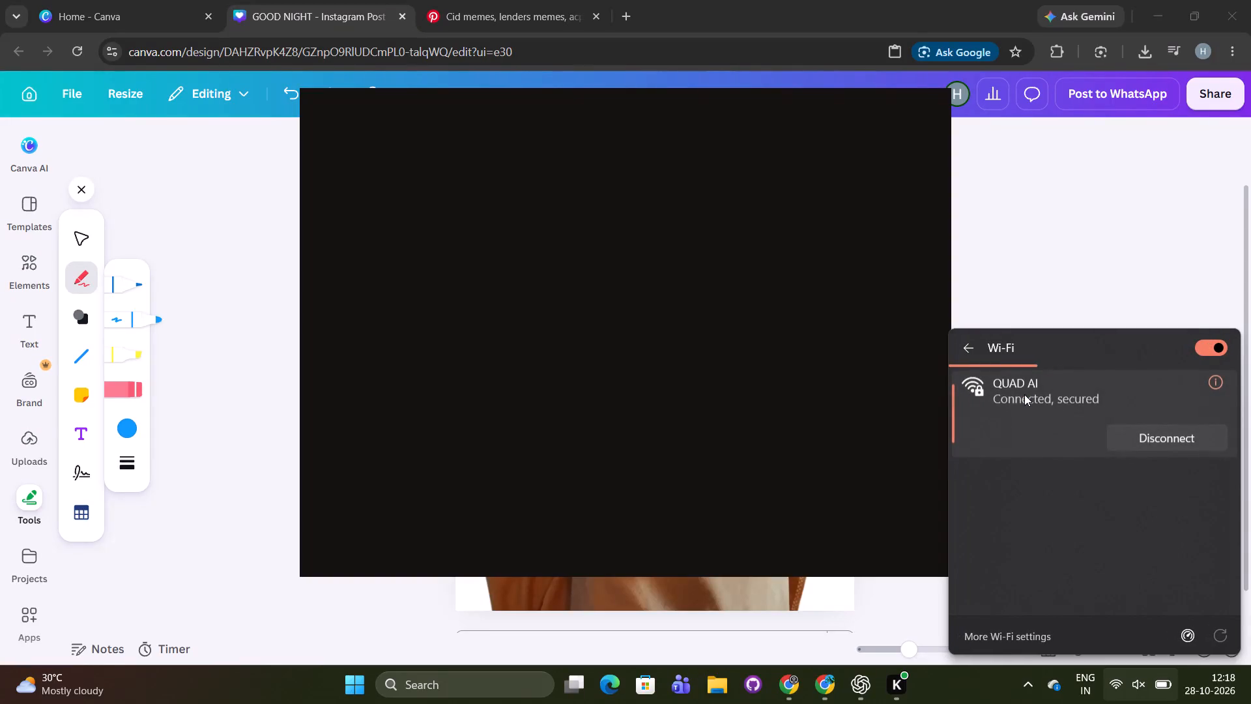
Dismiss the Wi-Fi network flyout and return to the GOOD NIGHT design.
{"action": "left_click", "coordinate": [1048, 218]}
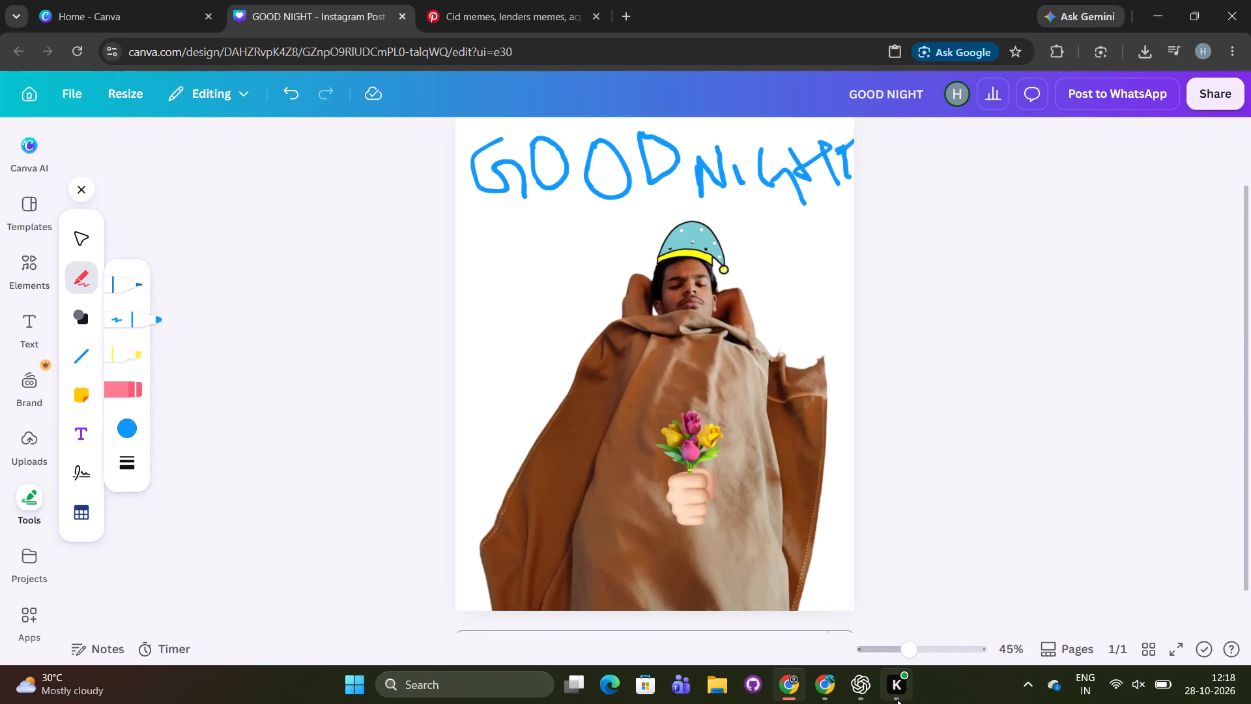
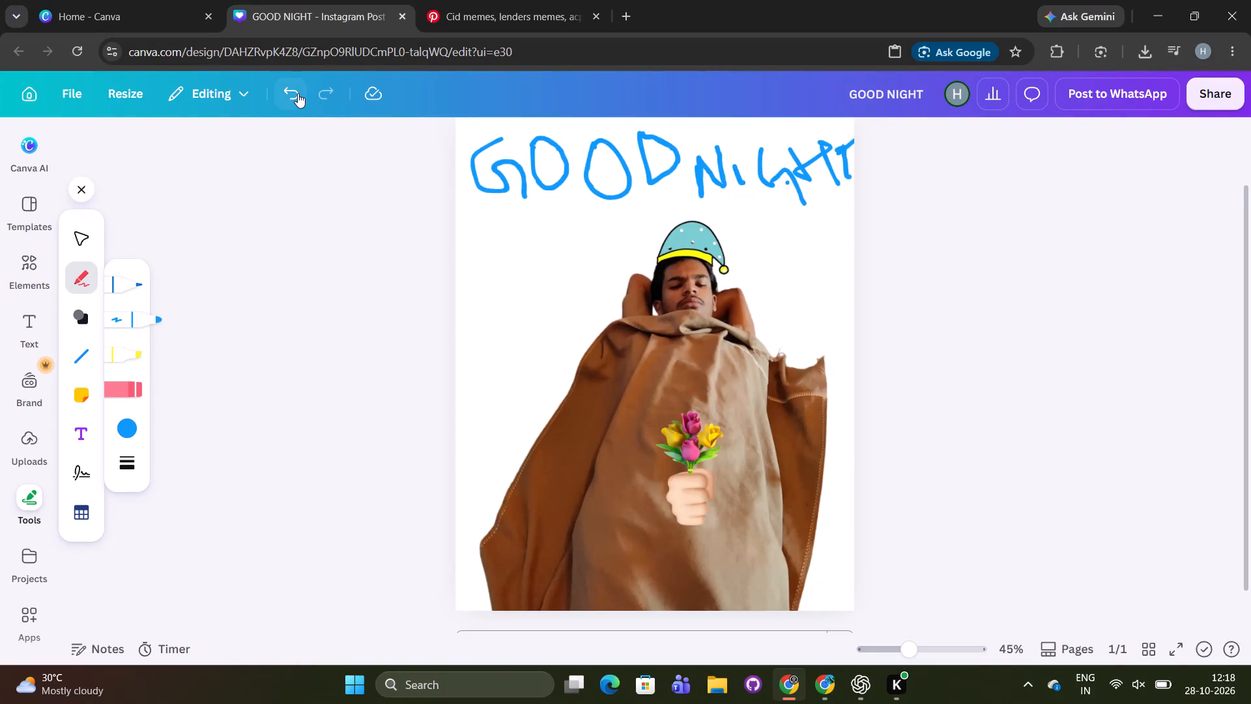
Undo all the blue handwritten GOOD NIGHT strokes so the area above the man is blank.
{"action": "left_click", "coordinate": [298, 93]}
{"action": "left_click", "coordinate": [295, 90]}
{"action": "left_click", "coordinate": [295, 90]}
{"action": "triple_click", "coordinate": [295, 90]}
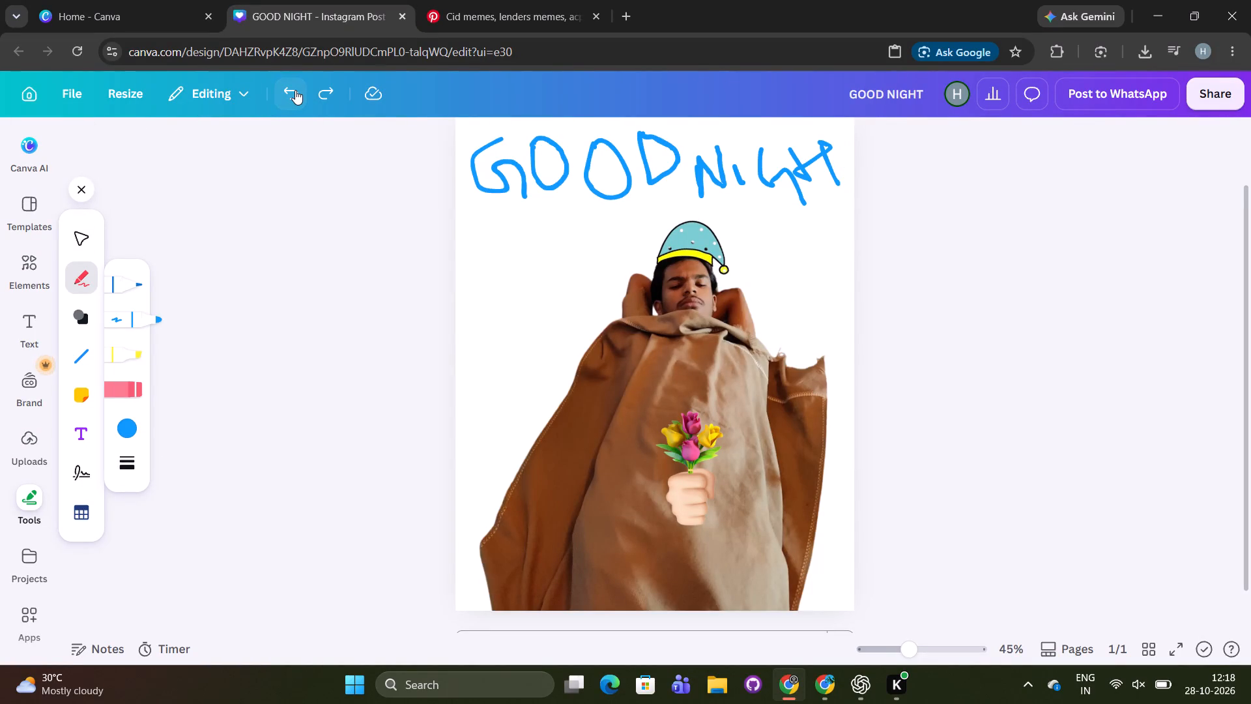
{"action": "left_click", "coordinate": [295, 90]}
{"action": "left_click", "coordinate": [295, 90]}
{"action": "left_click", "coordinate": [295, 90]}
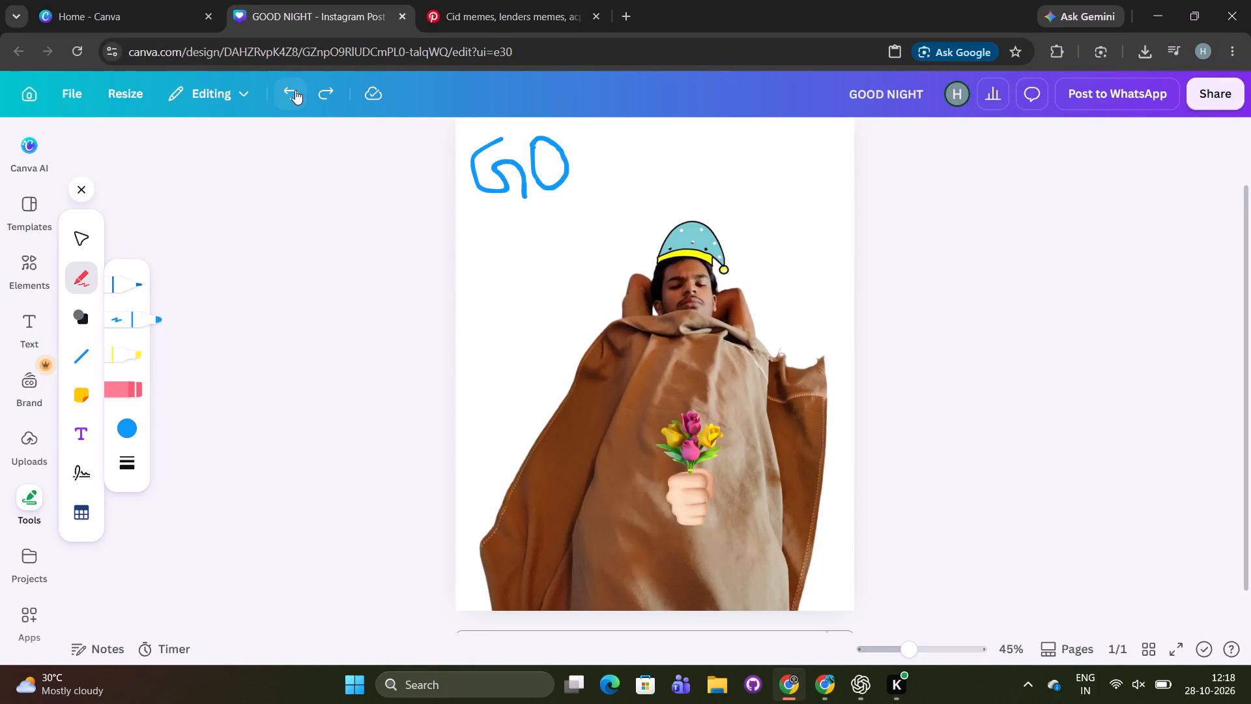
{"action": "left_click", "coordinate": [295, 90]}
{"action": "left_click", "coordinate": [295, 90]}
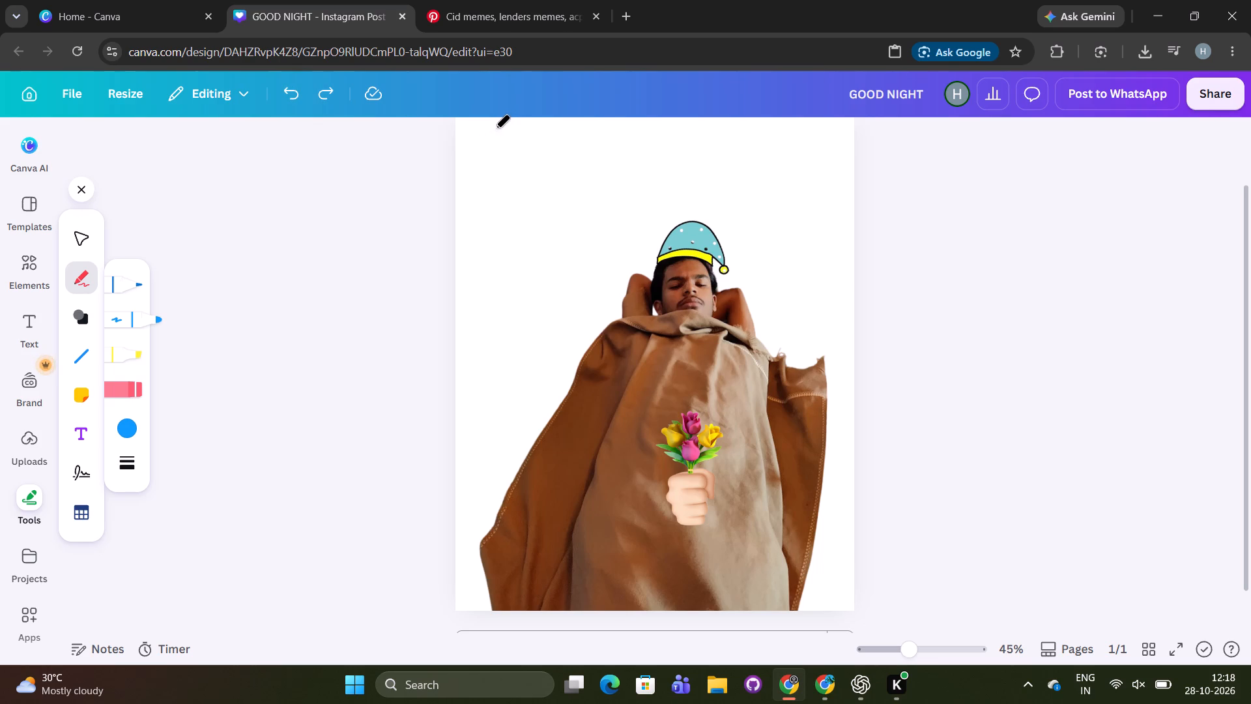
Handwrite the word GOOD again in smaller, narrower blue marker letters, starting near the page's upper-left corner.
{"action": "left_click_drag", "start_coordinate": [495, 128], "coordinate": [490, 164]}
{"action": "left_click_drag", "start_coordinate": [490, 164], "coordinate": [516, 164]}
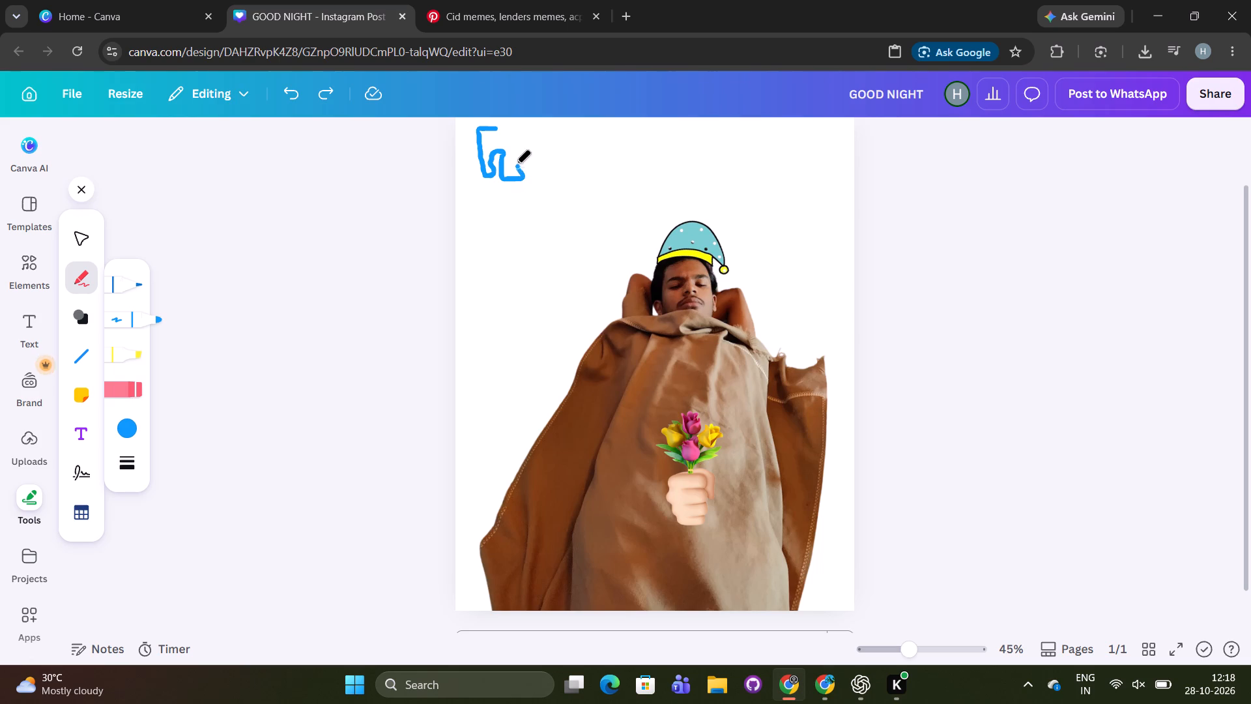
{"action": "left_click_drag", "start_coordinate": [516, 164], "coordinate": [526, 177]}
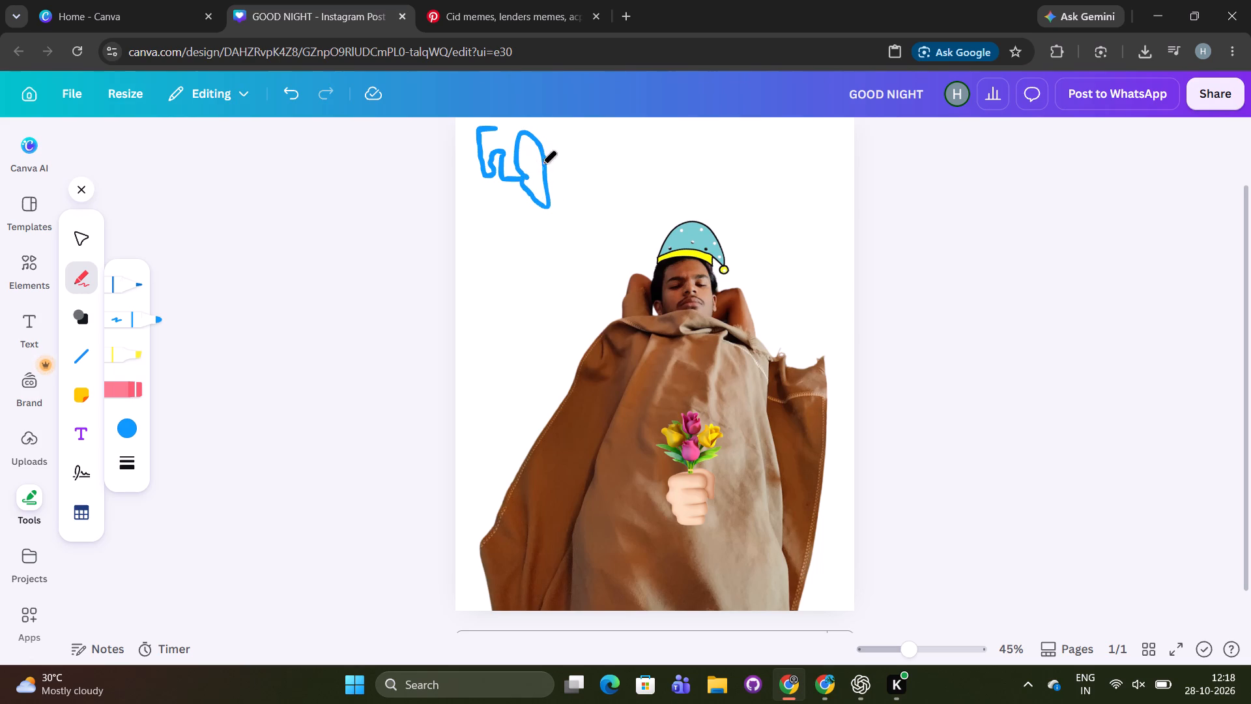
{"action": "left_click", "coordinate": [562, 132]}
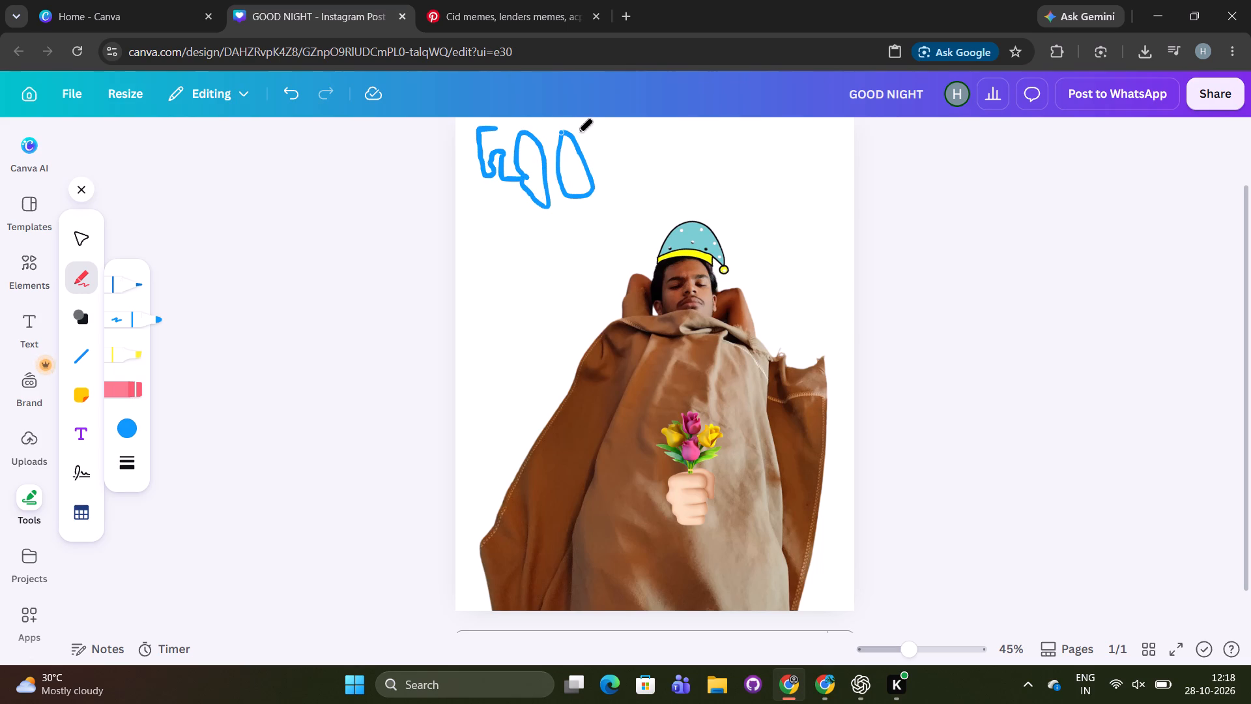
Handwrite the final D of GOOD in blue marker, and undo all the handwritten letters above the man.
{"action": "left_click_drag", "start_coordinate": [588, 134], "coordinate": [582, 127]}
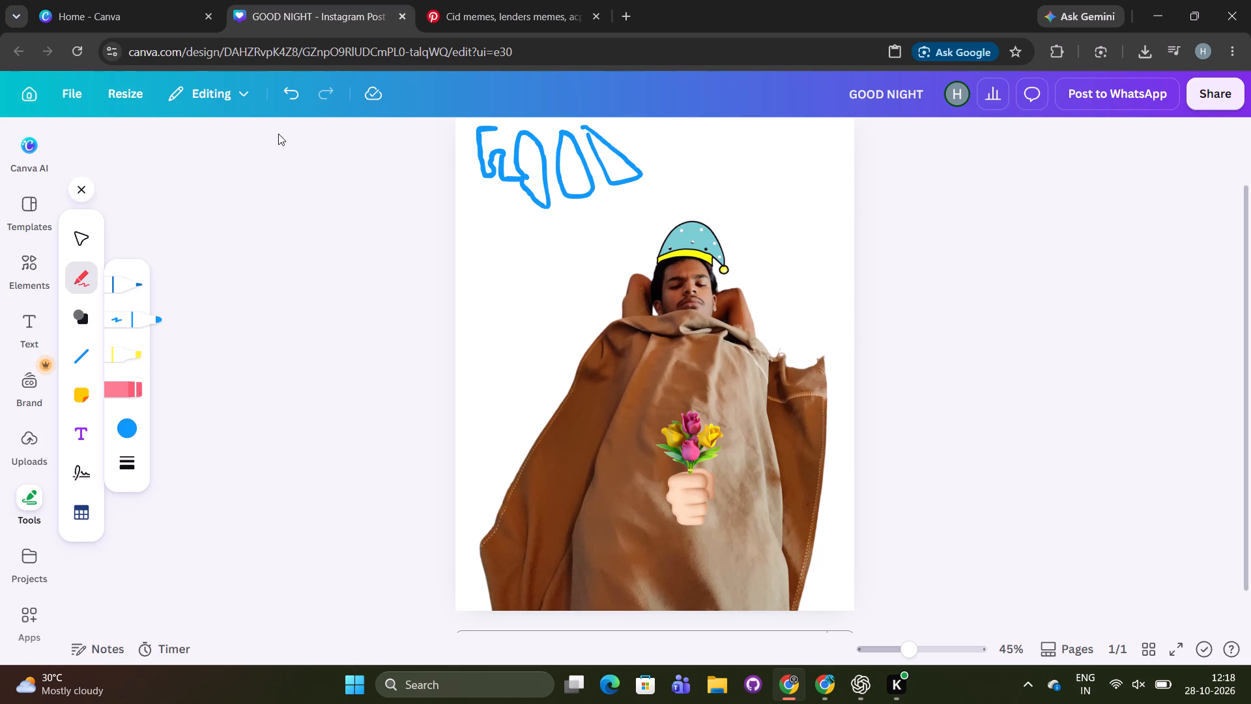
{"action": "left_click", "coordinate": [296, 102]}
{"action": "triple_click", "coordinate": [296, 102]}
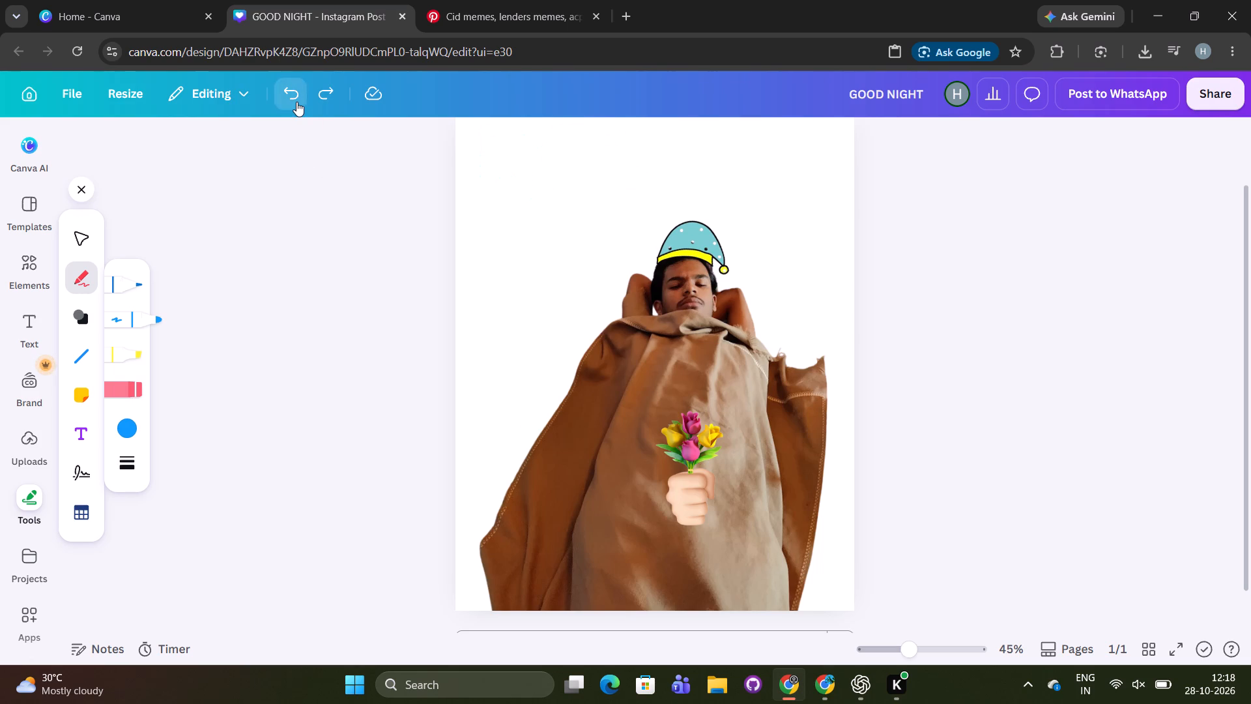
Switch to Pinterest, search for "good night stickers" and browse the results for reference.
{"action": "left_click", "coordinate": [479, 0]}
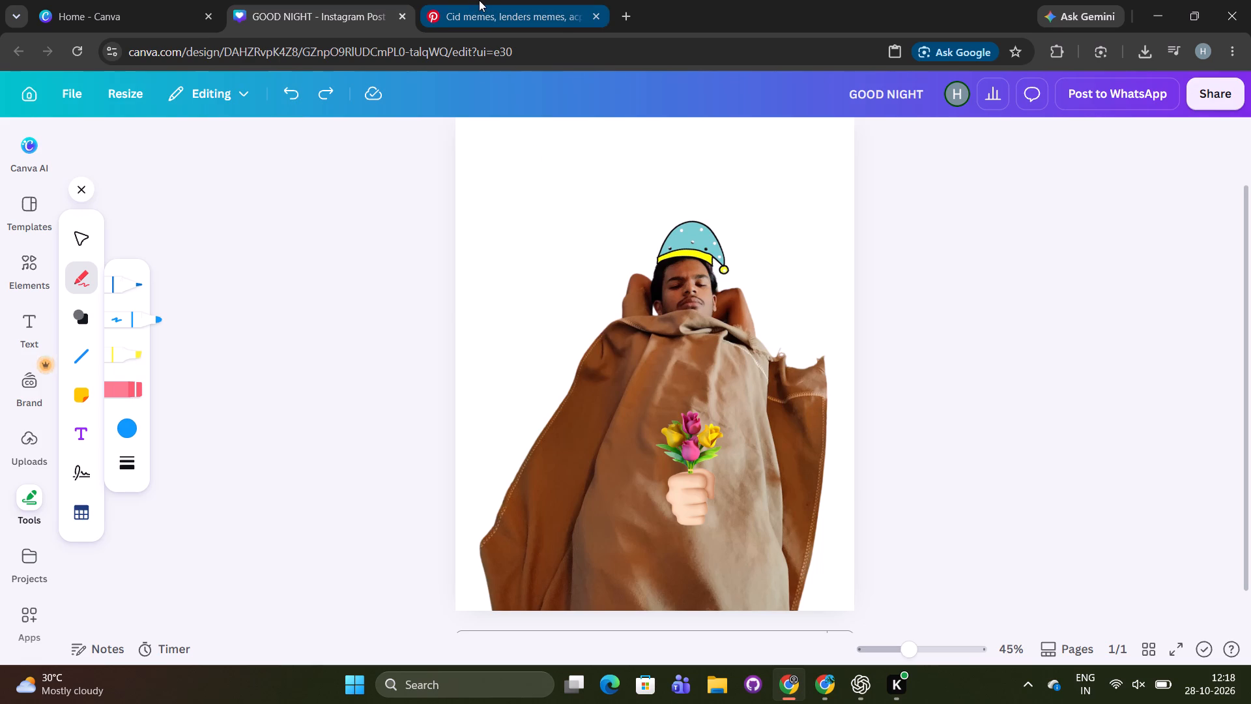
{"action": "left_click", "coordinate": [438, 113]}
{"action": "type", "text": "god"}
{"action": "key", "text": "BackSpace"}
{"action": "type", "text": "od night"}
{"action": "key", "text": "space"}
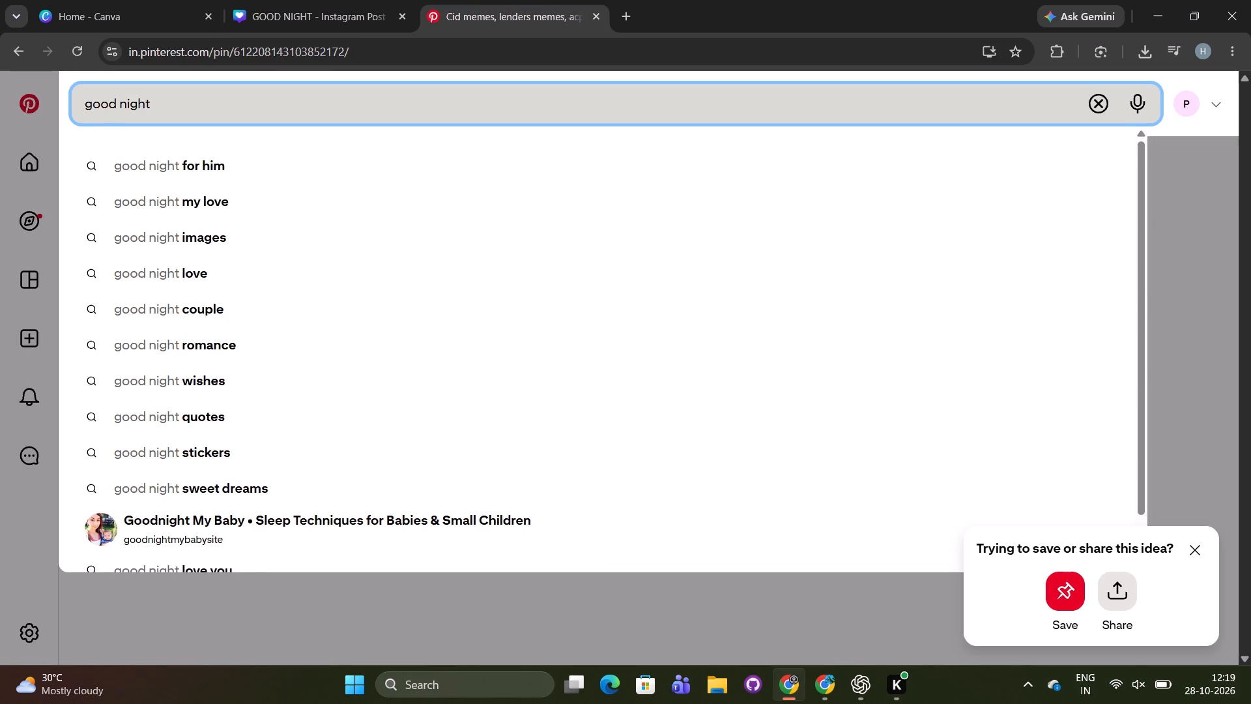
{"action": "type", "text": "stickers"}
{"action": "key", "text": "space"}
{"action": "key", "text": "Return"}
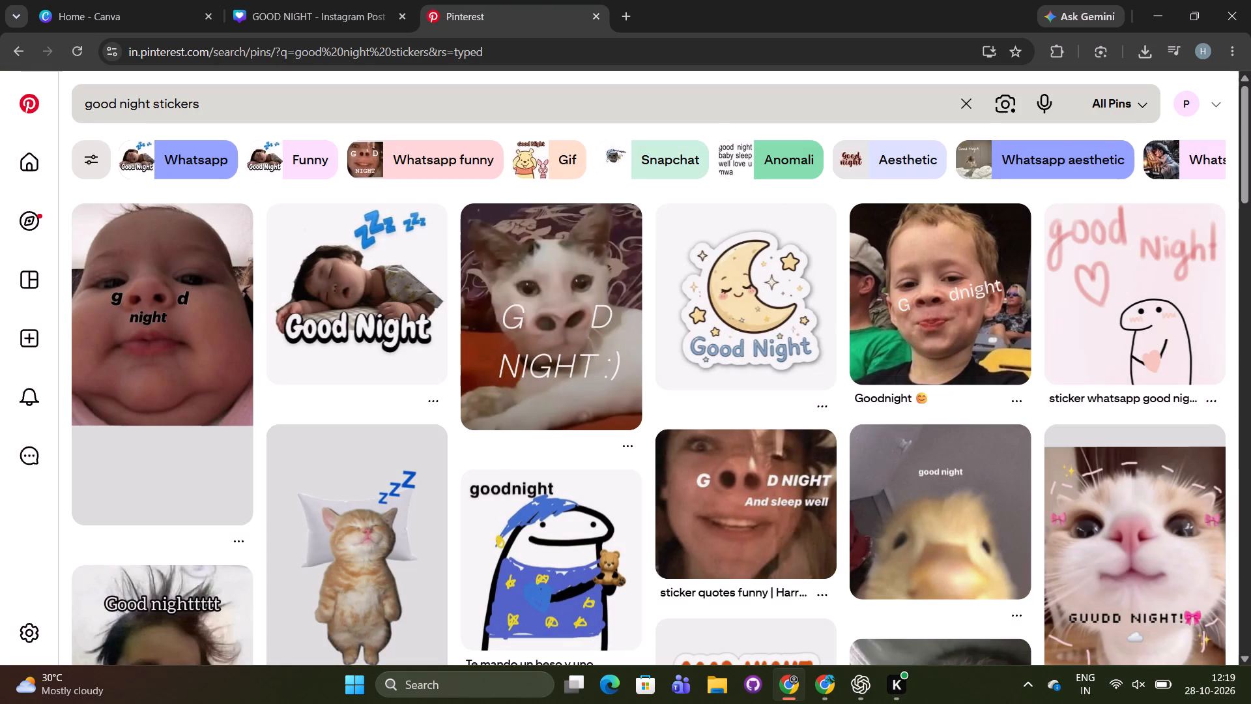
{"action": "scroll", "coordinate": [438, 113], "scroll_direction": "down", "scroll_amount": 3}
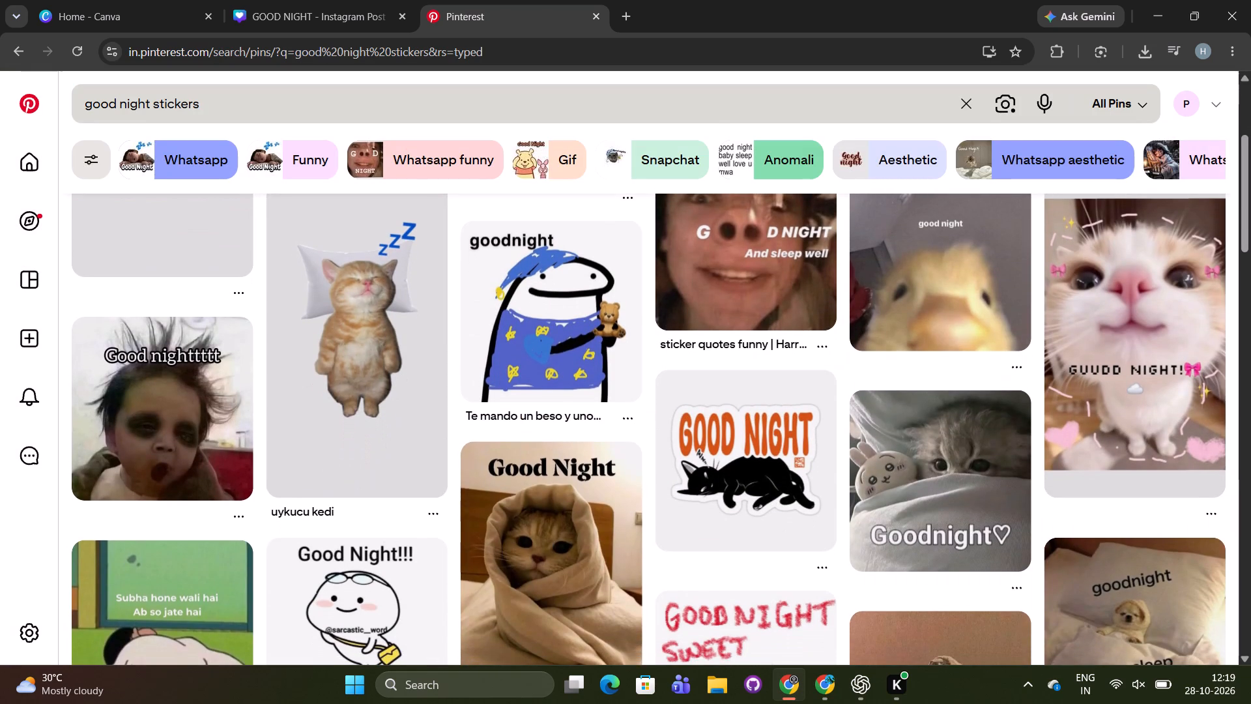
{"action": "scroll", "coordinate": [356, 319], "scroll_direction": "down", "scroll_amount": 1}
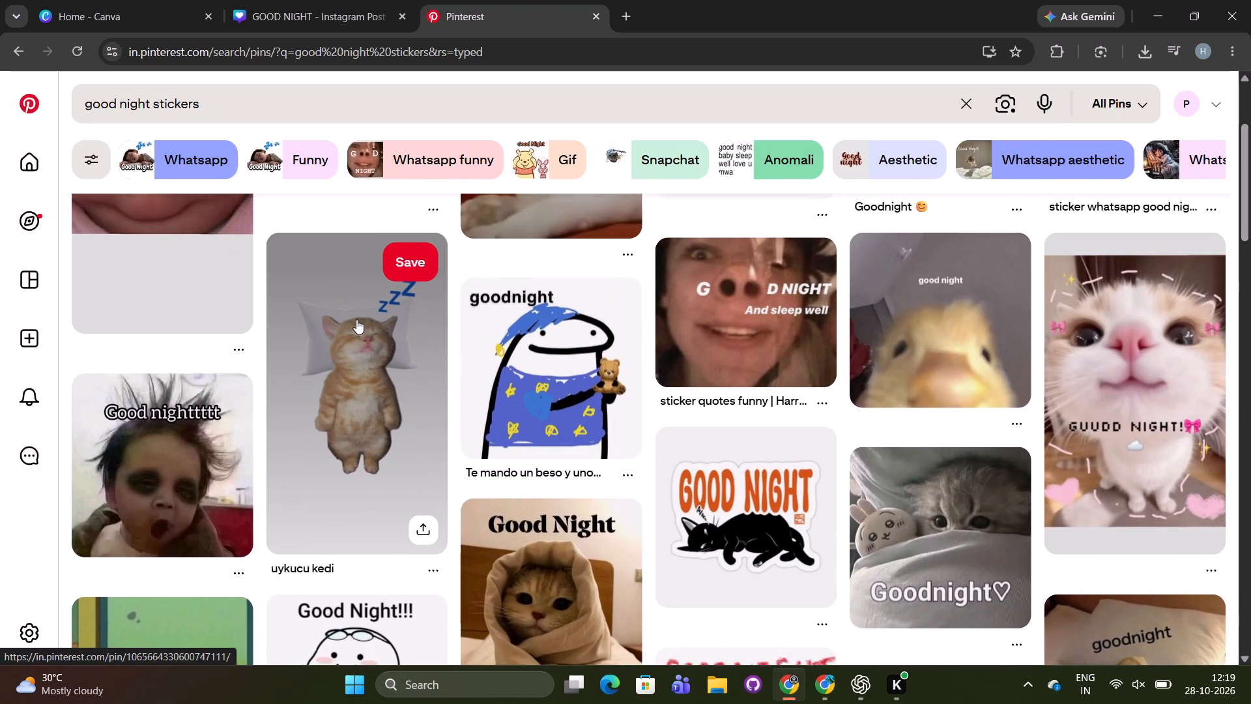
{"action": "scroll", "coordinate": [356, 319], "scroll_direction": "down", "scroll_amount": 1}
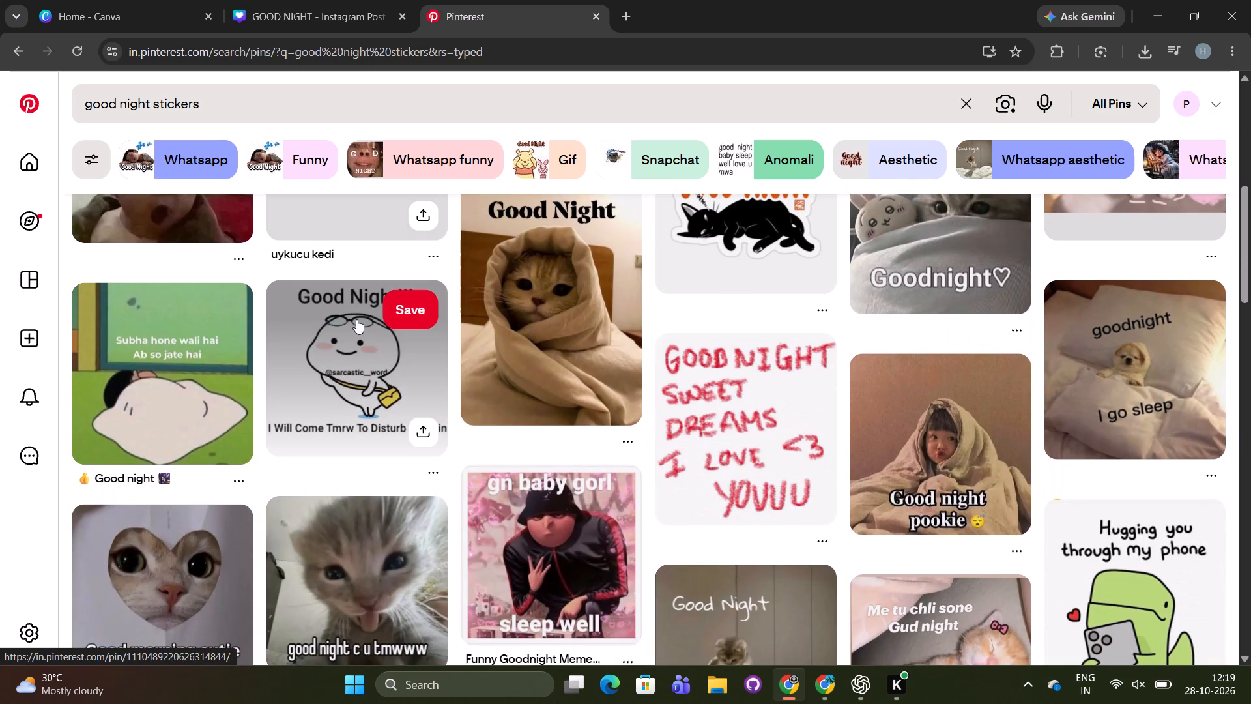
{"action": "scroll", "coordinate": [356, 319], "scroll_direction": "down", "scroll_amount": 1}
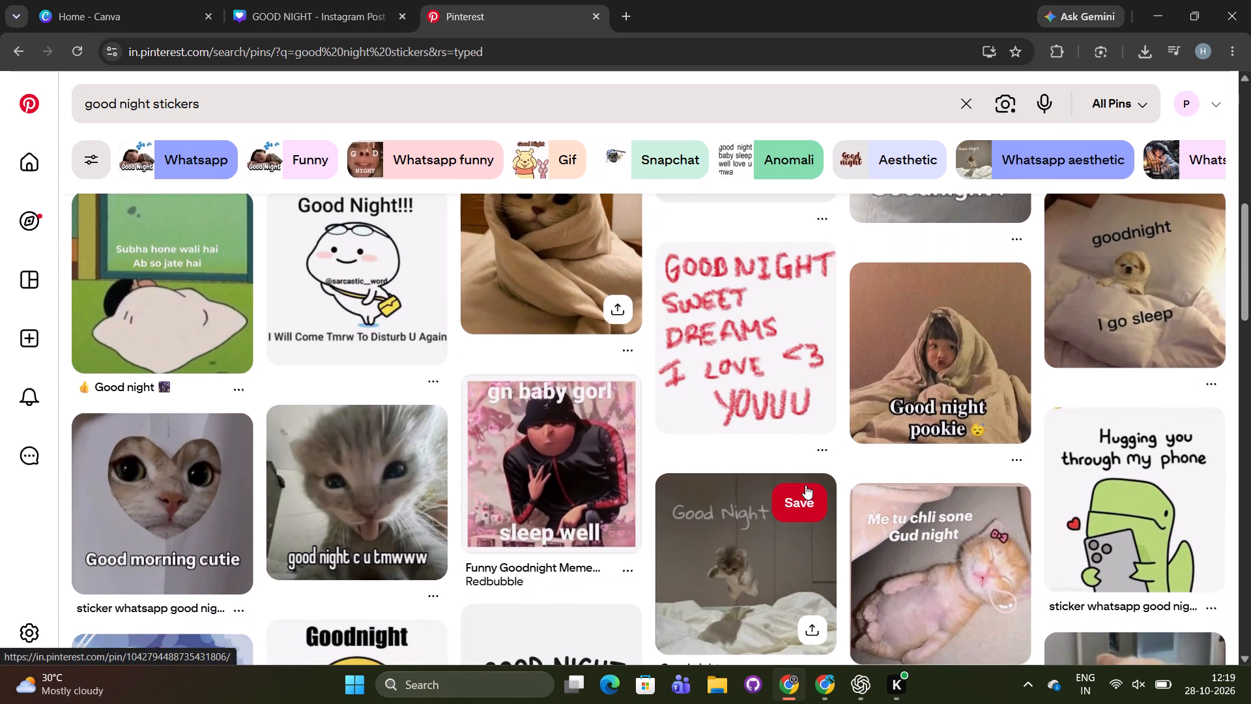
{"action": "scroll", "coordinate": [997, 426], "scroll_direction": "down", "scroll_amount": 3}
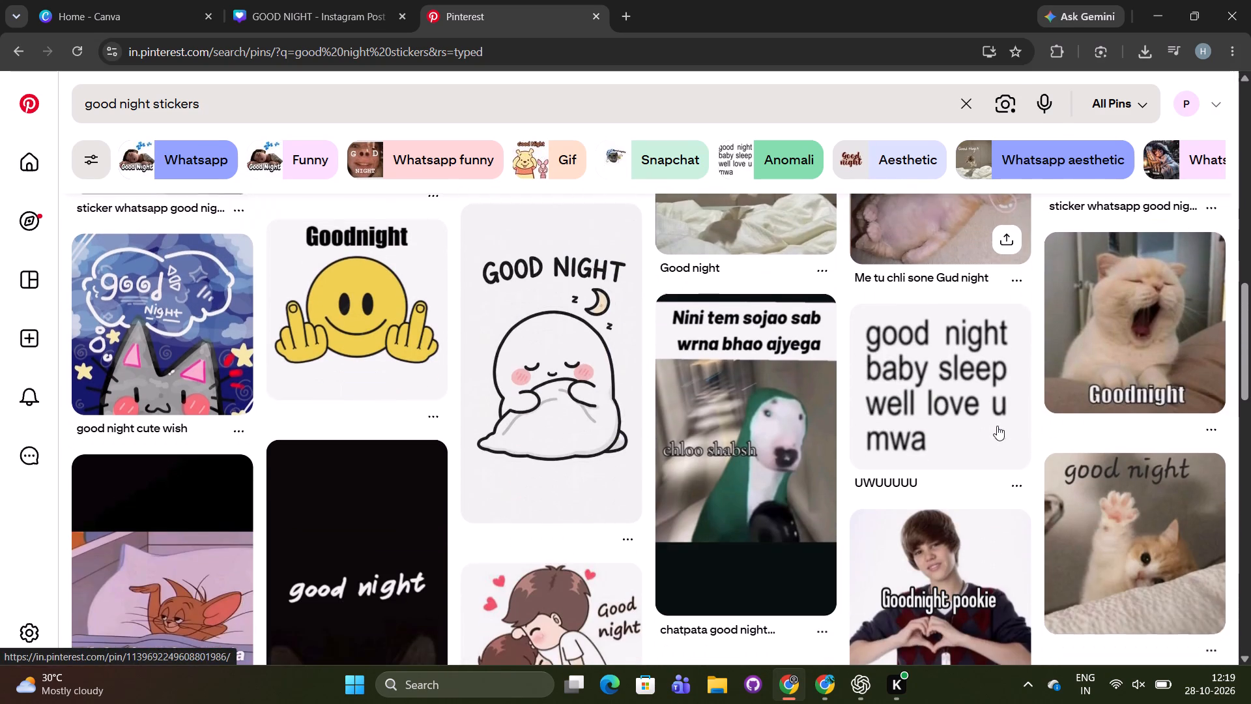
Switch back to the GOOD NIGHT design in Canva and show the uploaded images.
{"action": "scroll", "coordinate": [997, 426], "scroll_direction": "down", "scroll_amount": 1}
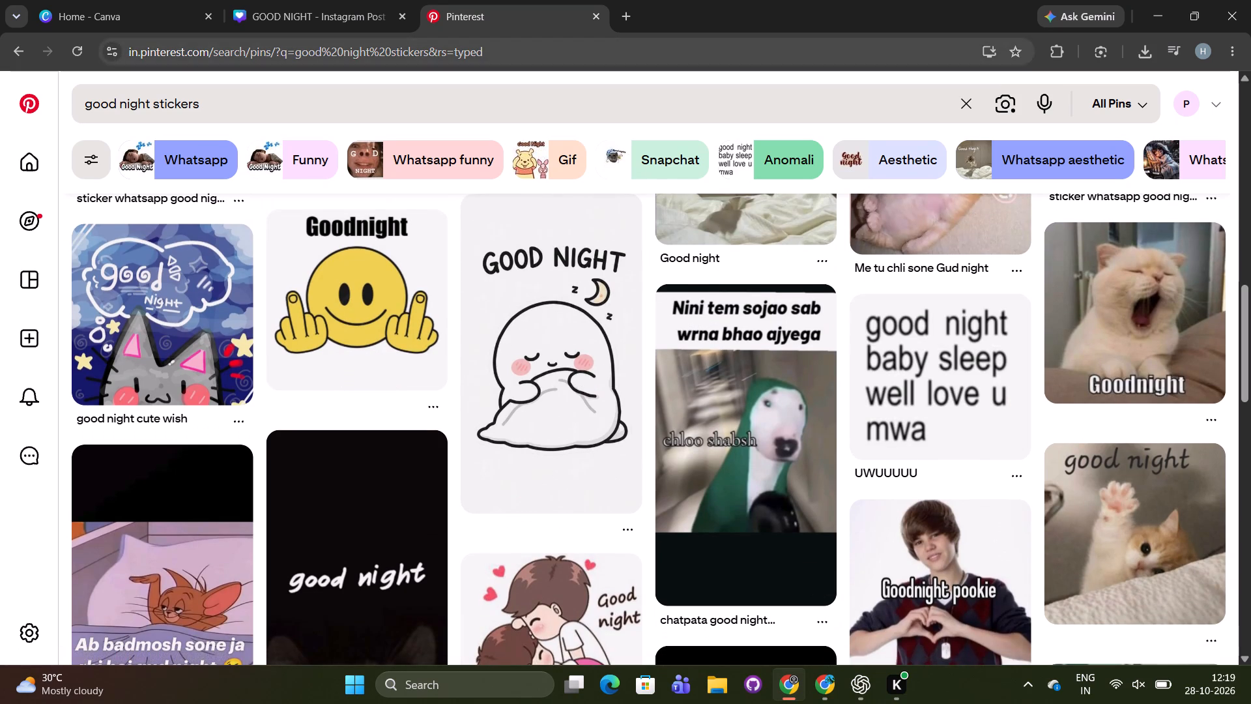
{"action": "left_click", "coordinate": [285, 0]}
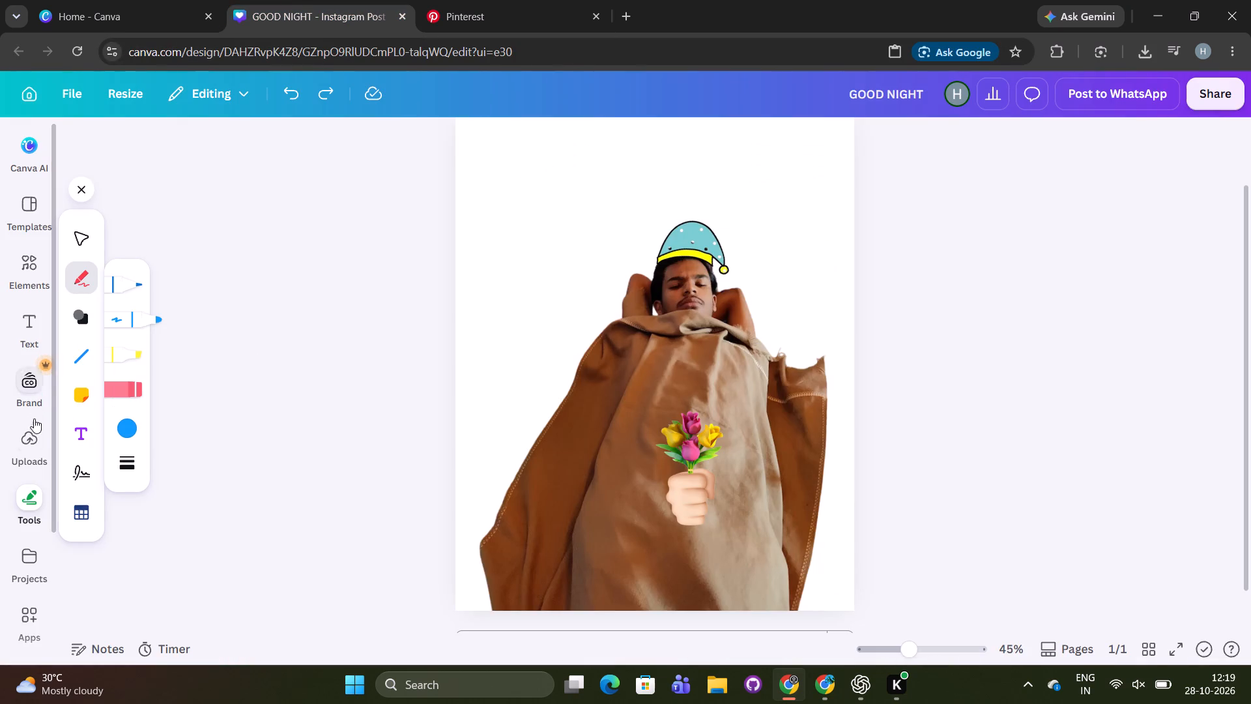
{"action": "left_click", "coordinate": [32, 440]}
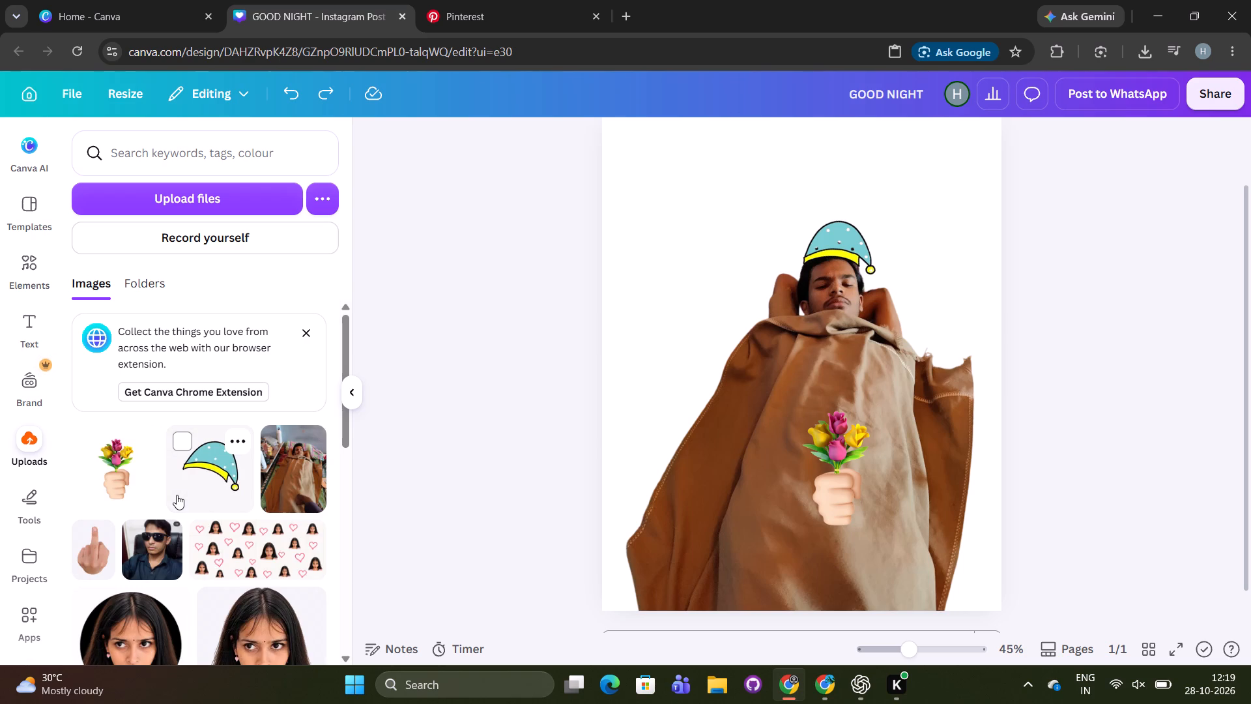
Connect the computer to the OnePlus 9R Wi-Fi network with automatic connection enabled.
{"action": "left_click", "coordinate": [1157, 687]}
{"action": "left_click", "coordinate": [1032, 370]}
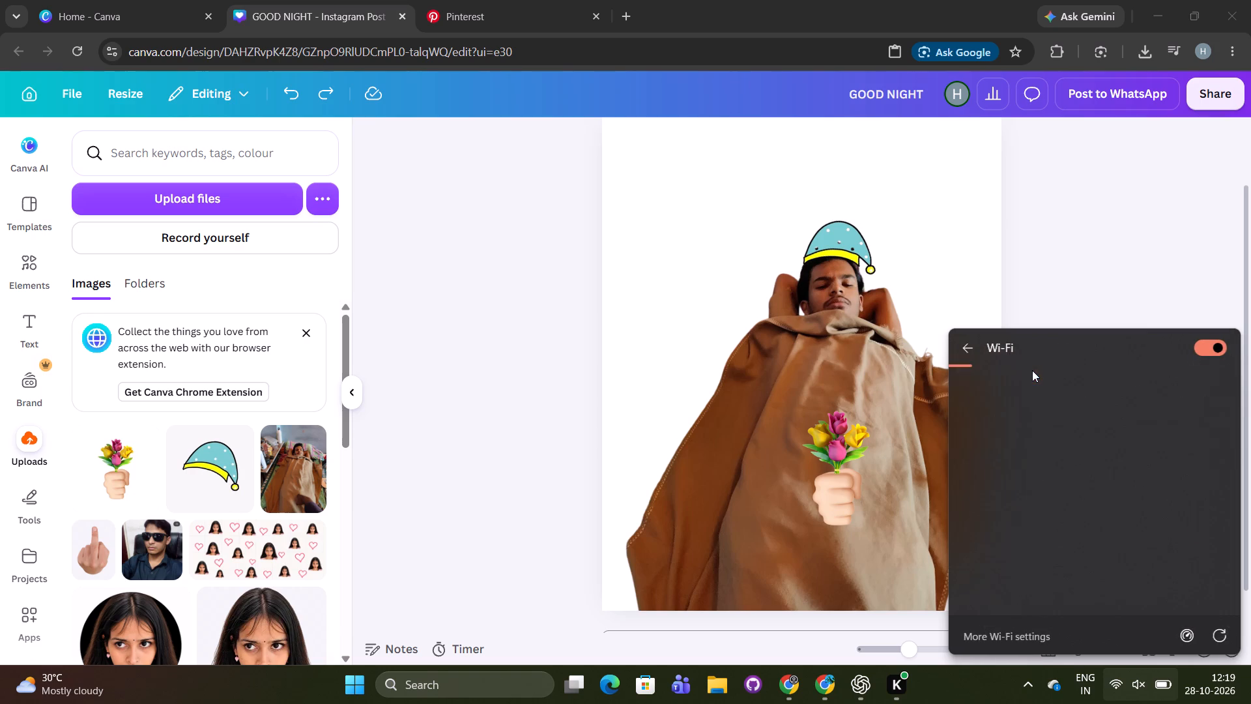
{"action": "left_click", "coordinate": [1056, 482]}
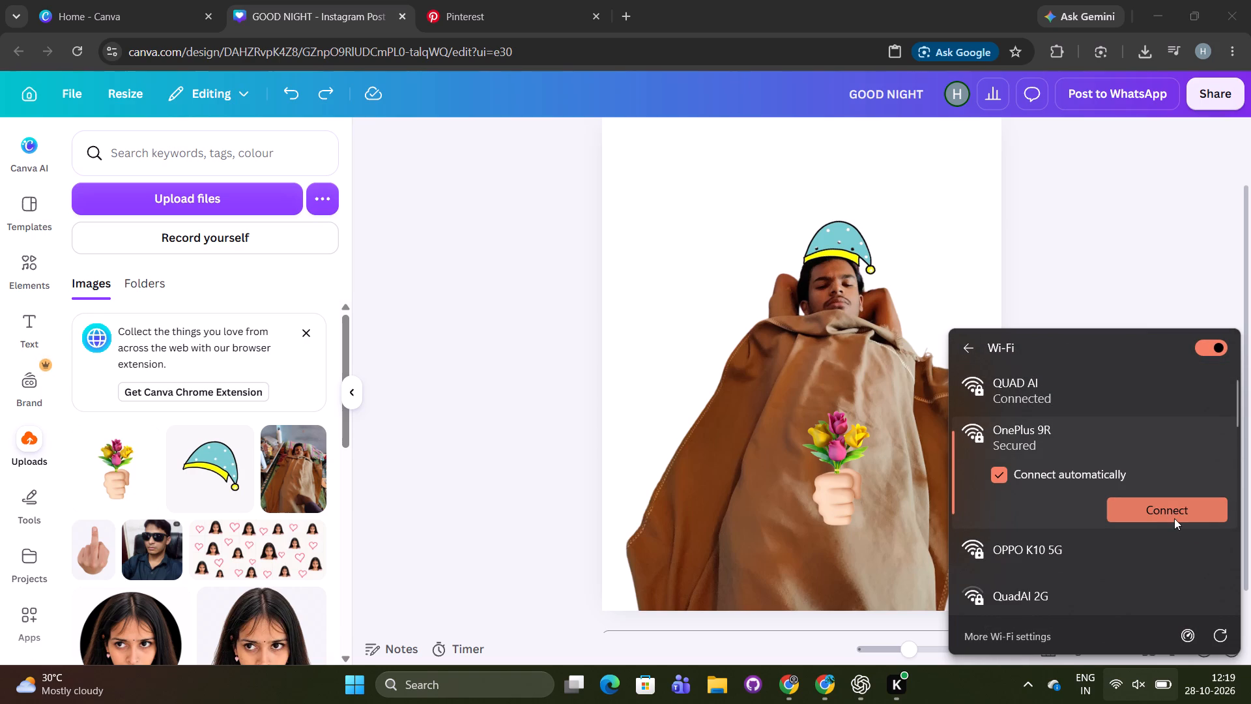
{"action": "left_click", "coordinate": [1201, 507]}
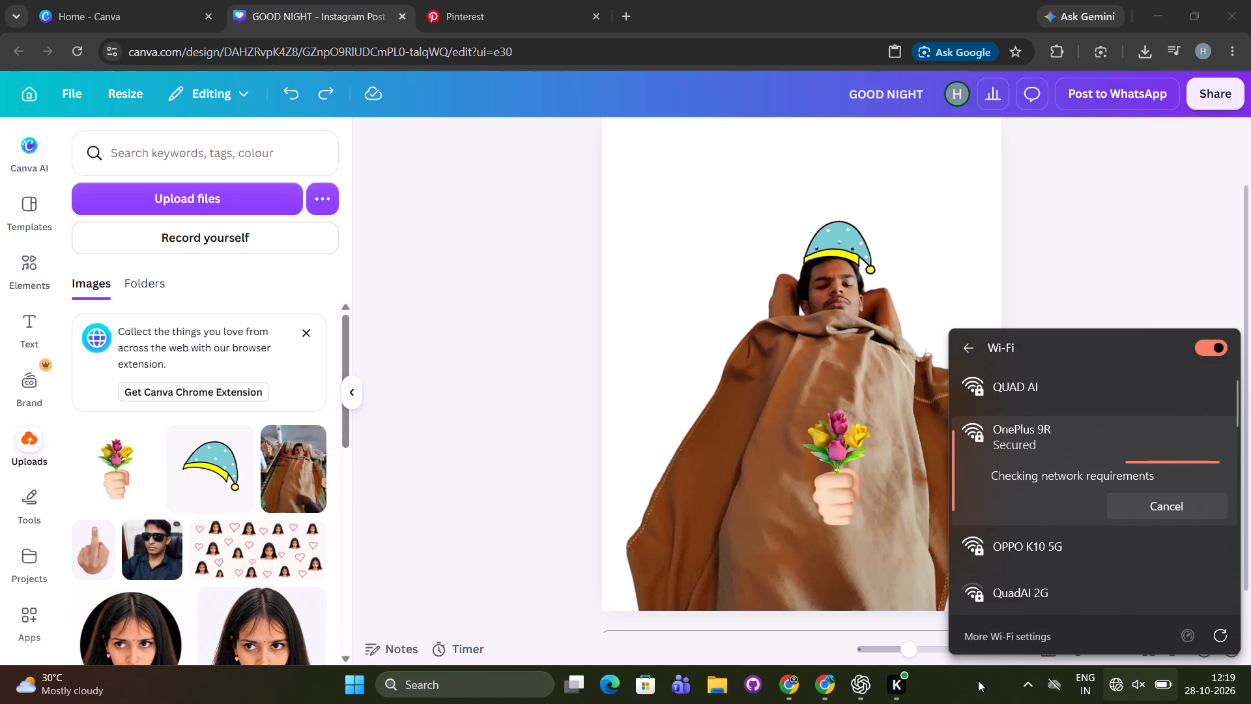
{"action": "left_click", "coordinate": [978, 681]}
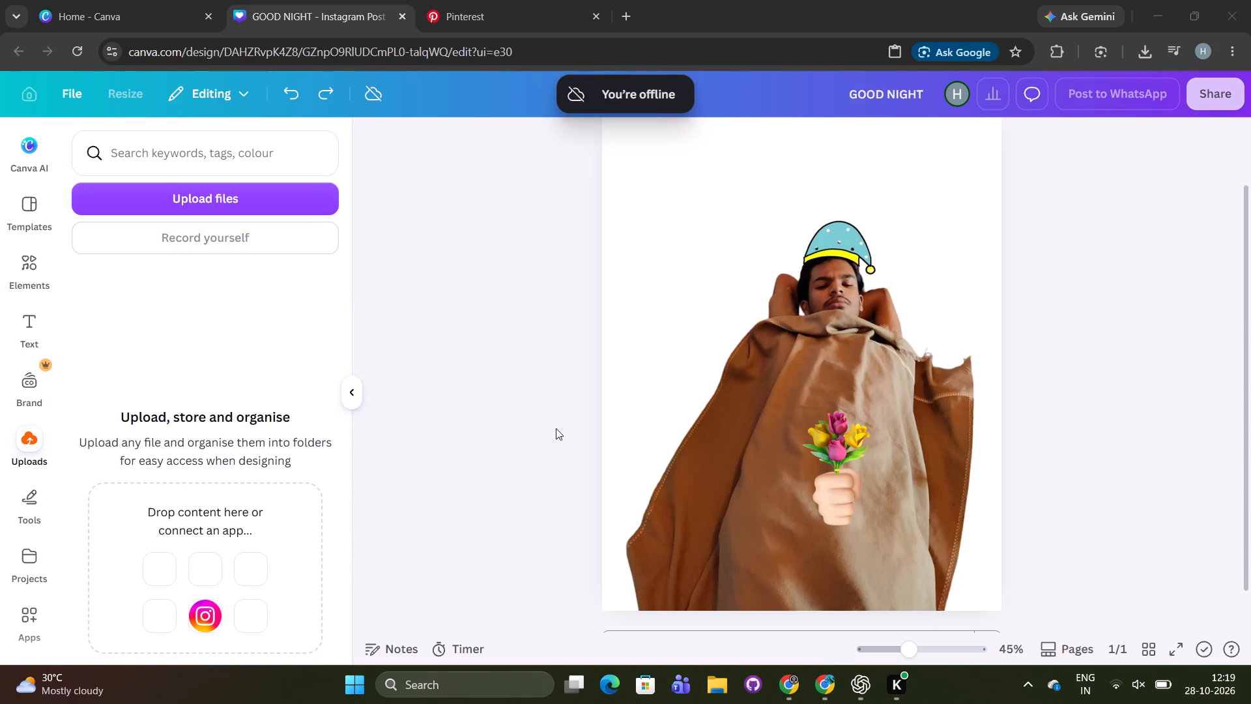
Add the uploaded middle-finger hand image, scale it to about 287 × 397, and place it beside the man's head over the blanket's right edge.
{"action": "left_click", "coordinate": [89, 548]}
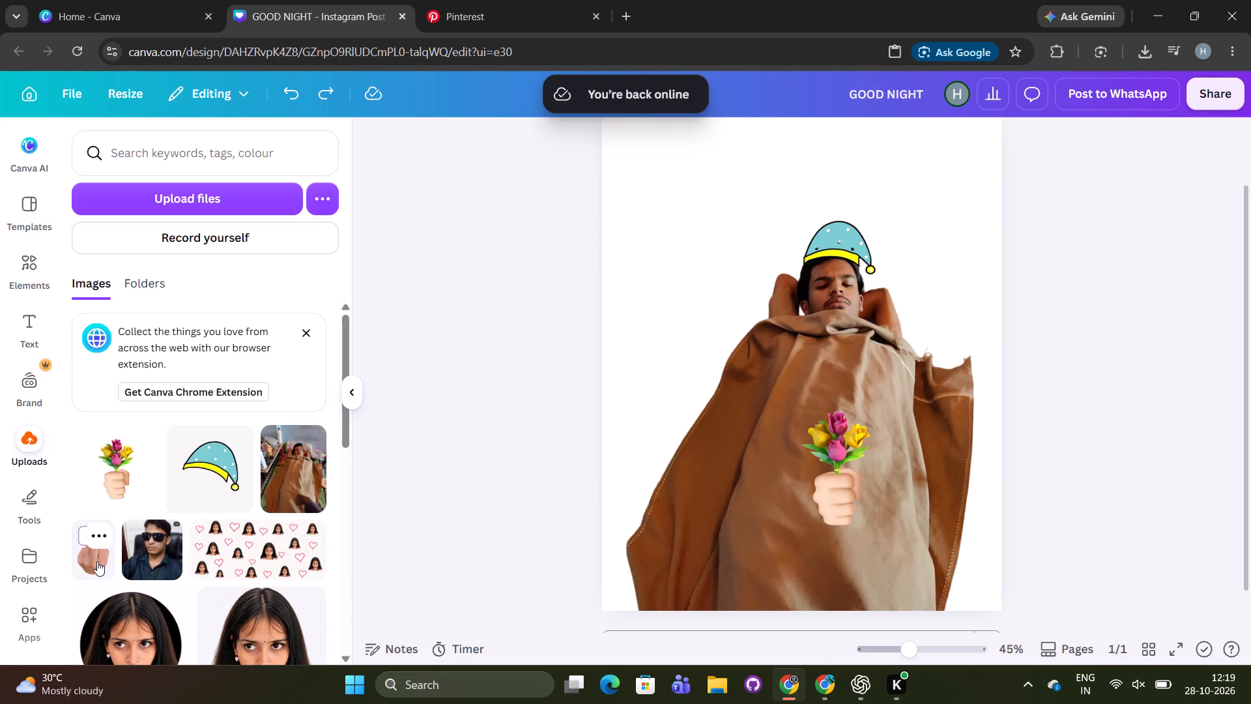
{"action": "left_click", "coordinate": [97, 561]}
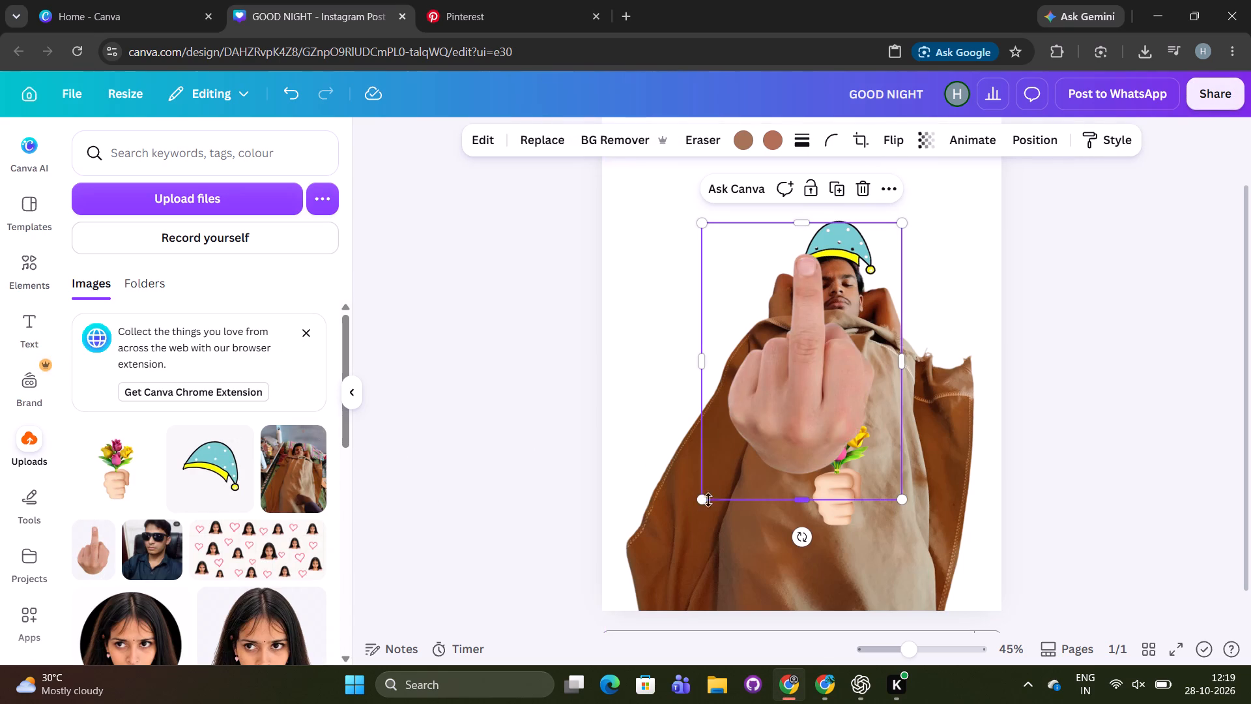
{"action": "left_click_drag", "start_coordinate": [702, 499], "coordinate": [796, 393]}
{"action": "left_click_drag", "start_coordinate": [878, 301], "coordinate": [861, 306]}
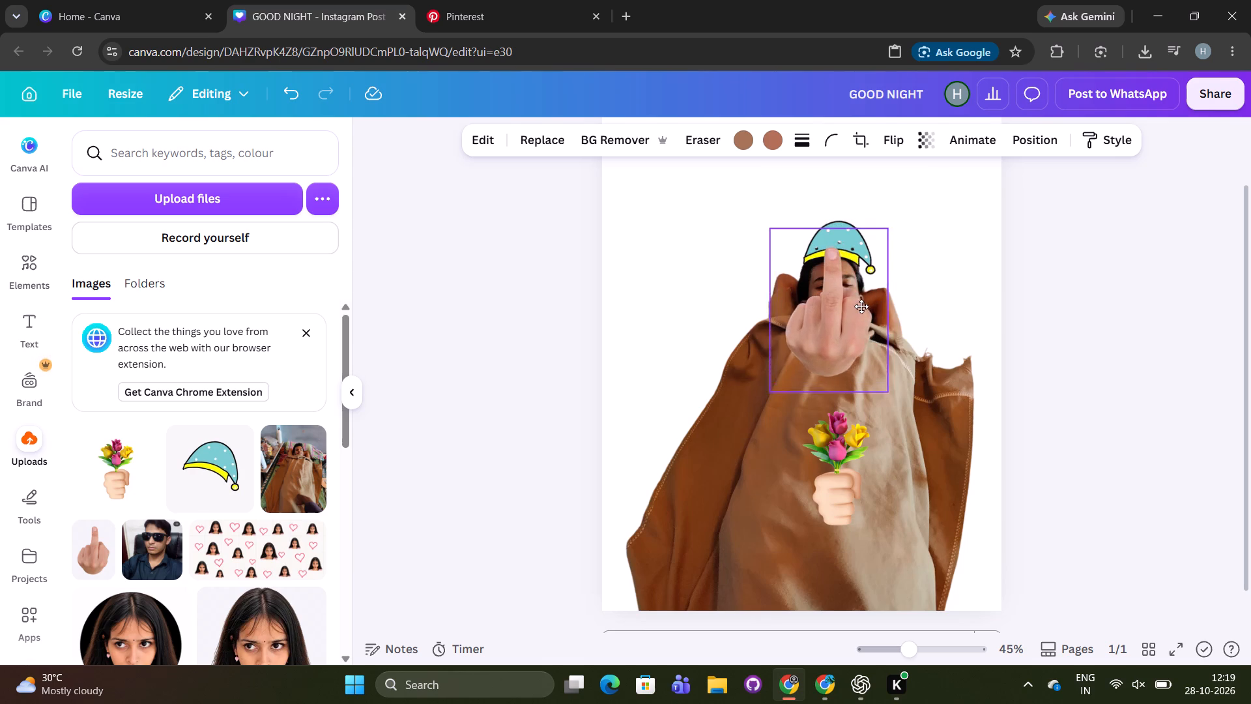
{"action": "left_click_drag", "start_coordinate": [861, 306], "coordinate": [744, 301]}
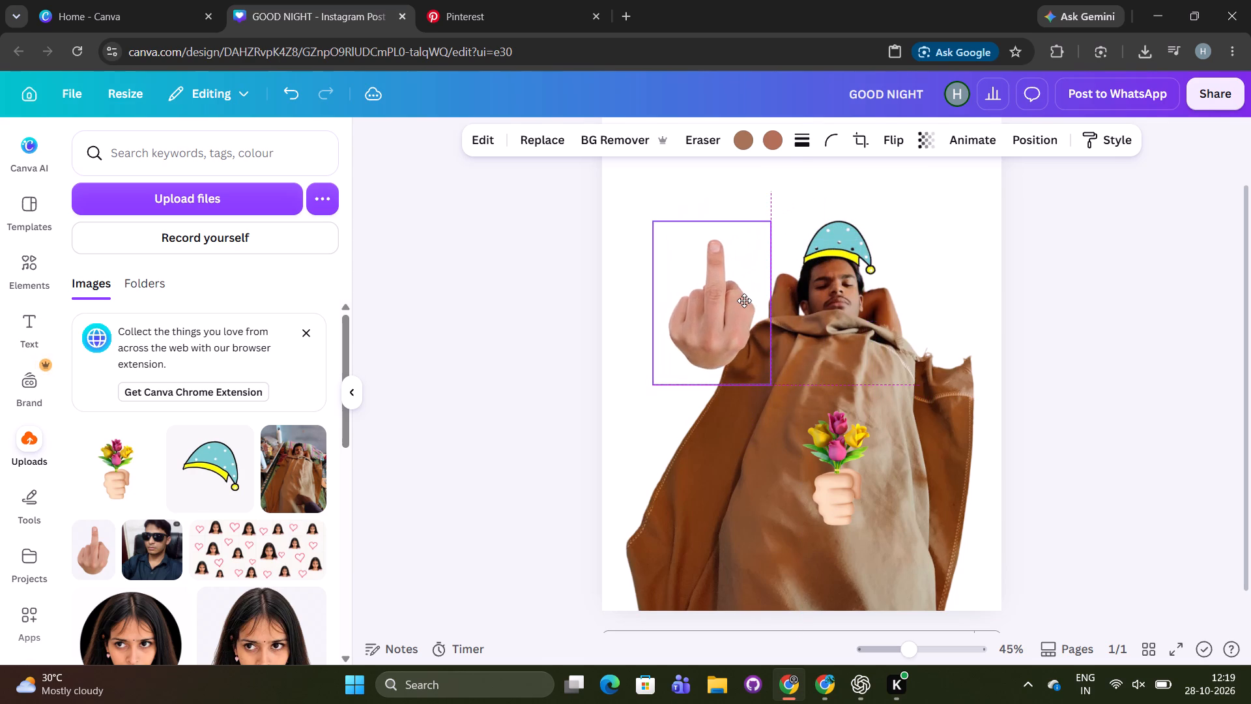
{"action": "left_click_drag", "start_coordinate": [744, 301], "coordinate": [768, 415]}
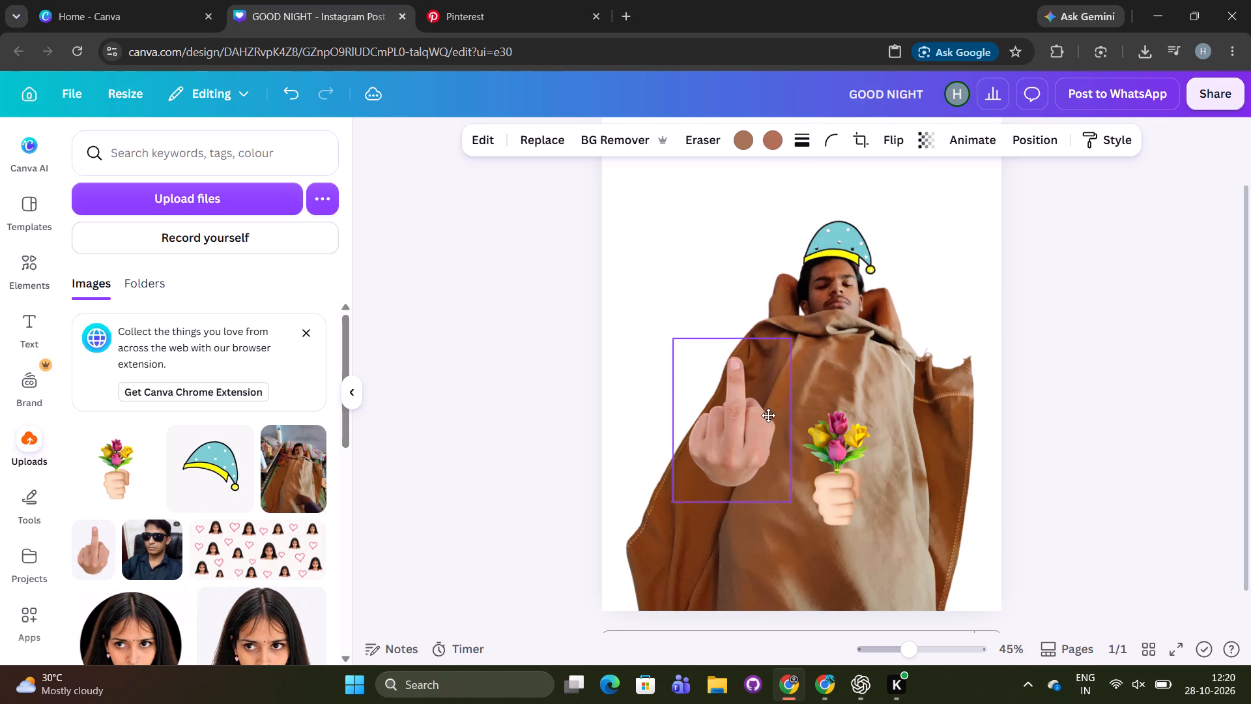
{"action": "left_click_drag", "start_coordinate": [768, 415], "coordinate": [961, 344]}
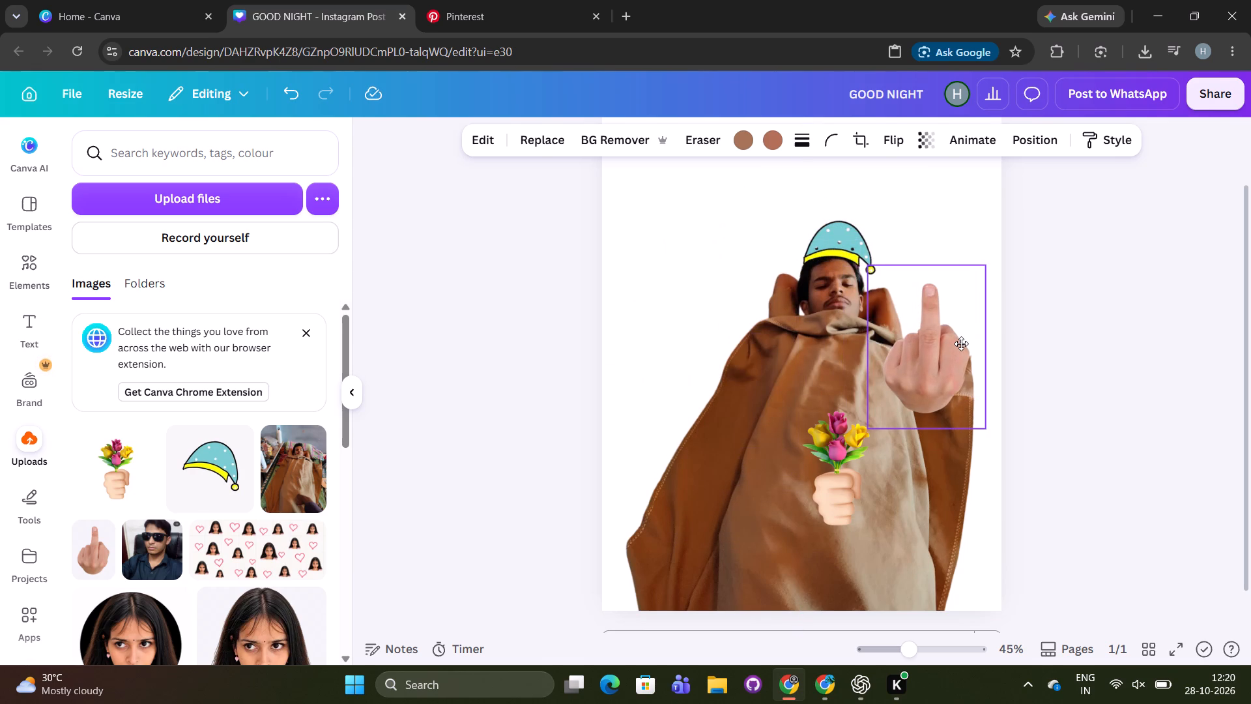
{"action": "left_click_drag", "start_coordinate": [961, 344], "coordinate": [961, 327]}
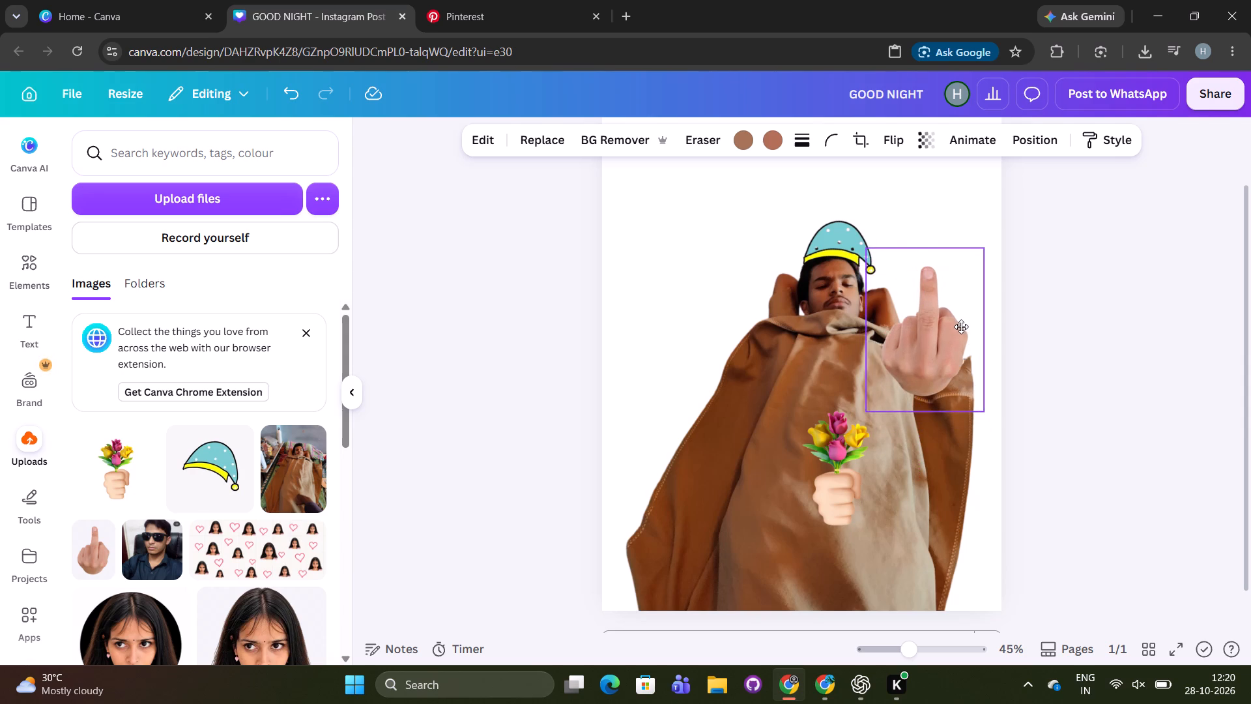
{"action": "left_click_drag", "start_coordinate": [961, 327], "coordinate": [961, 328]}
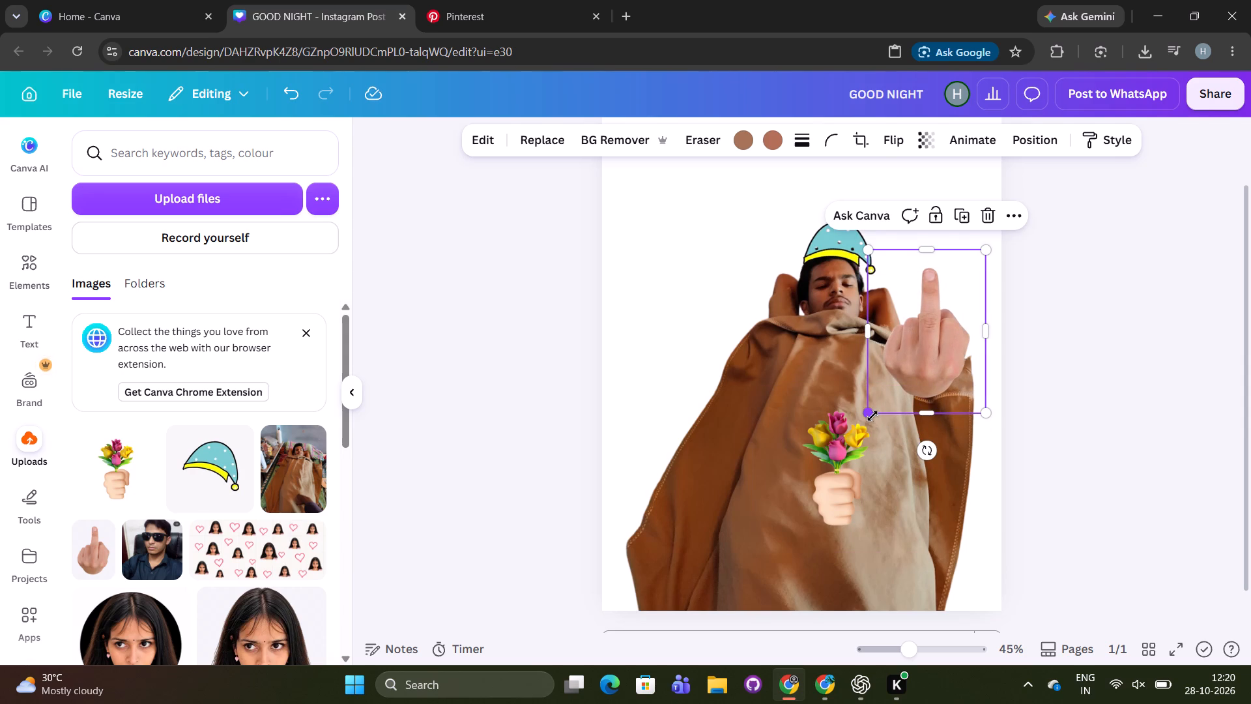
{"action": "left_click_drag", "start_coordinate": [874, 415], "coordinate": [885, 403]}
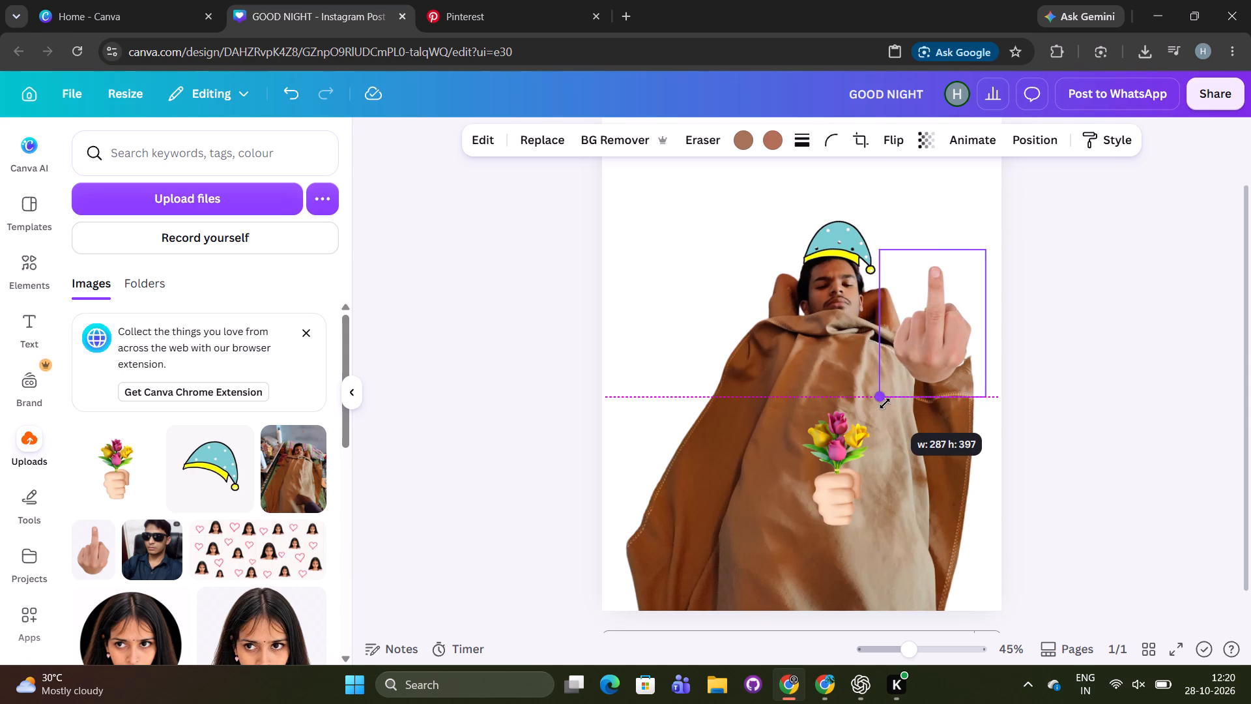
{"action": "left_click_drag", "start_coordinate": [885, 403], "coordinate": [885, 403]}
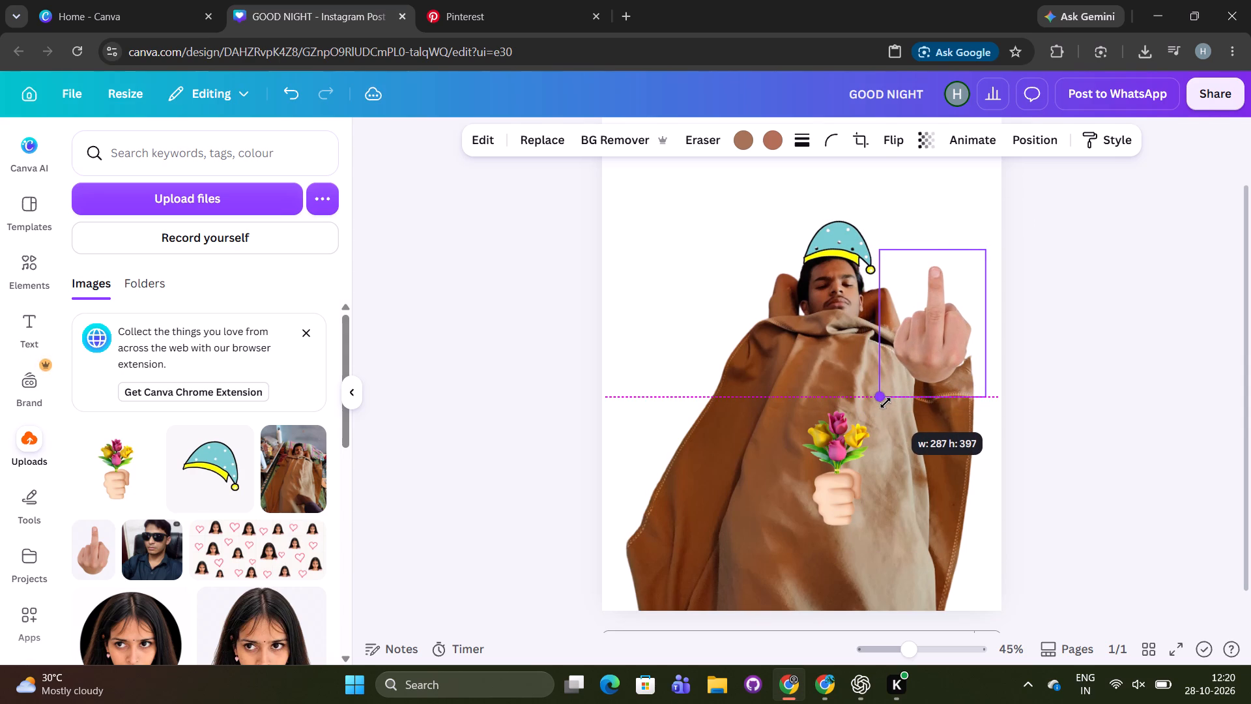
{"action": "left_click_drag", "start_coordinate": [885, 403], "coordinate": [886, 403]}
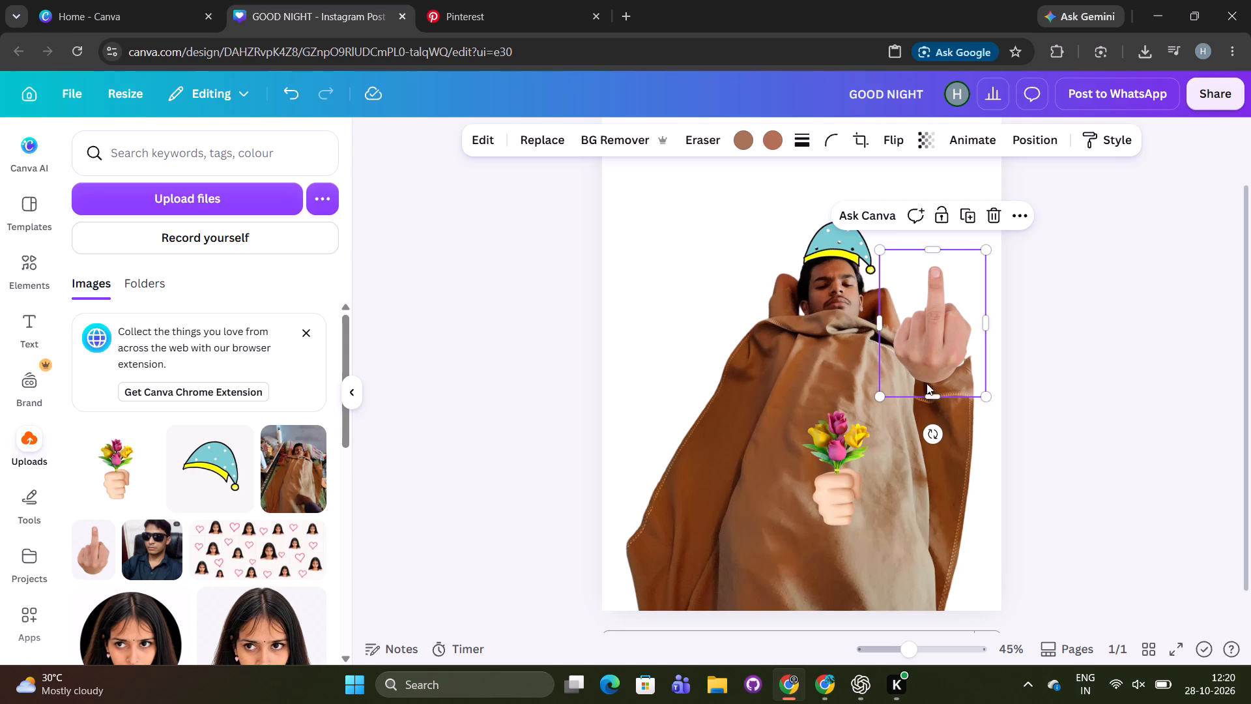
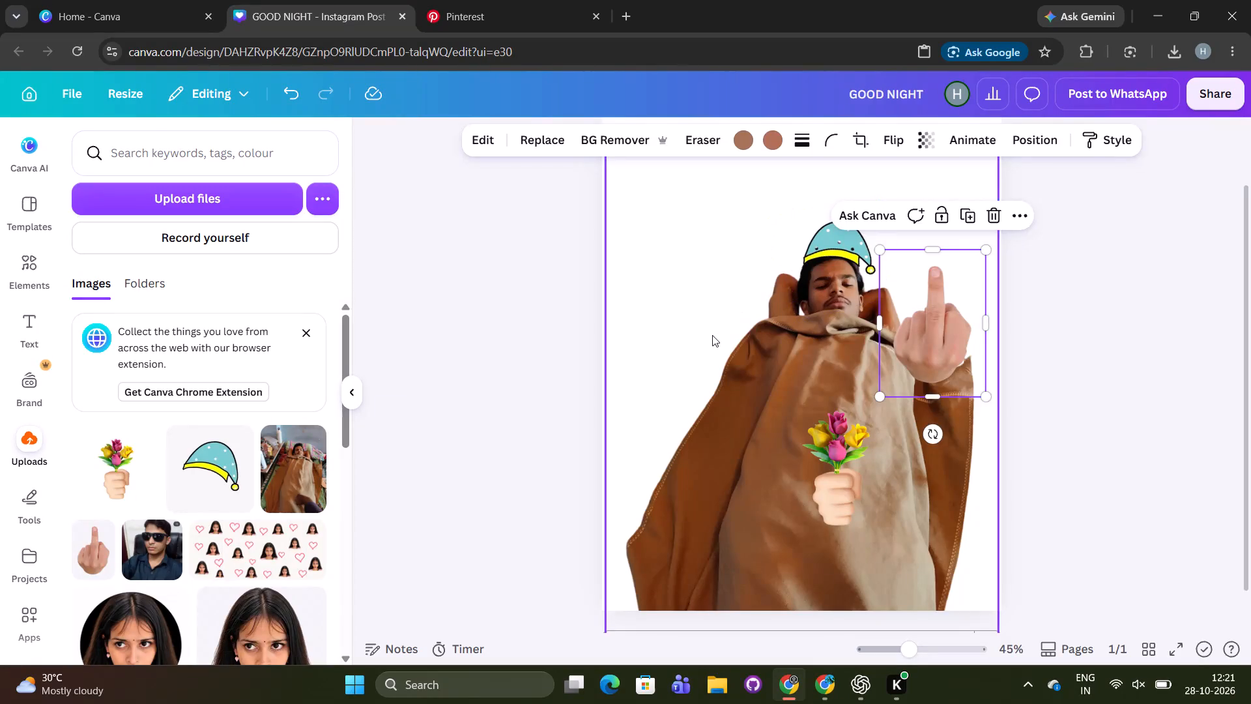
Delete the raised-middle-finger hand image beside the man's head, keeping the hand holding flowers on the blanket.
{"action": "left_click", "coordinate": [712, 335]}
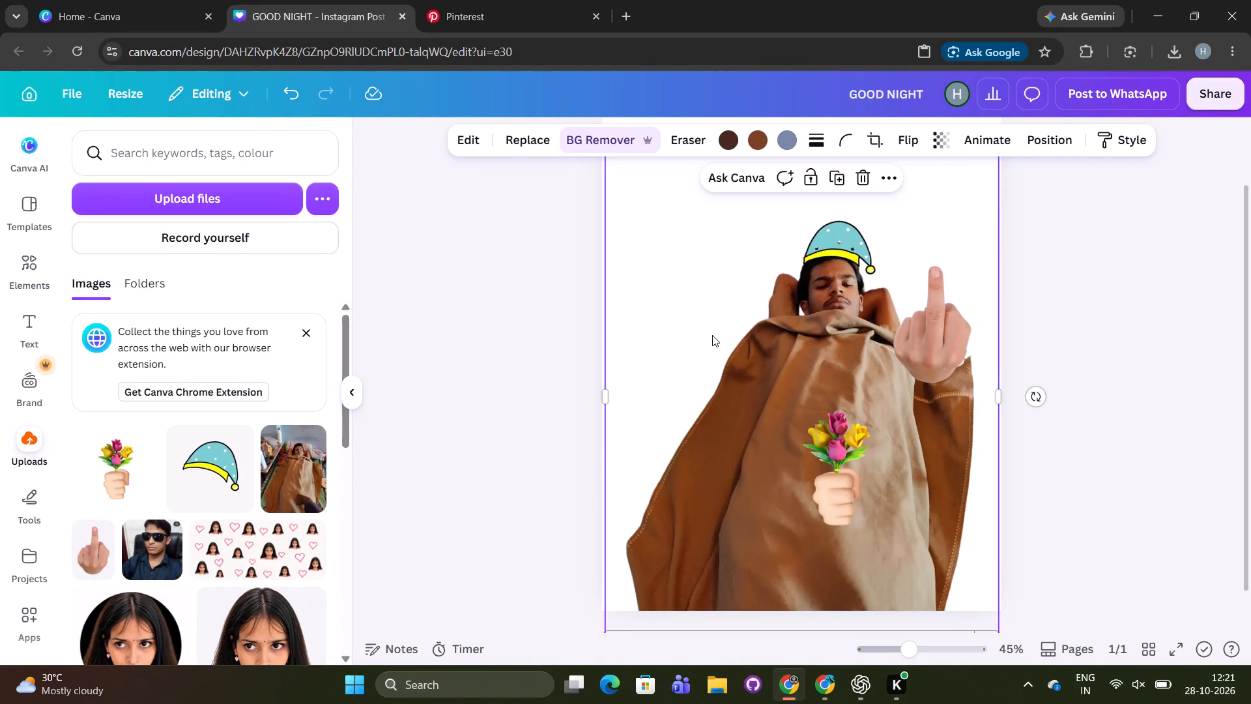
{"action": "left_click", "coordinate": [930, 368]}
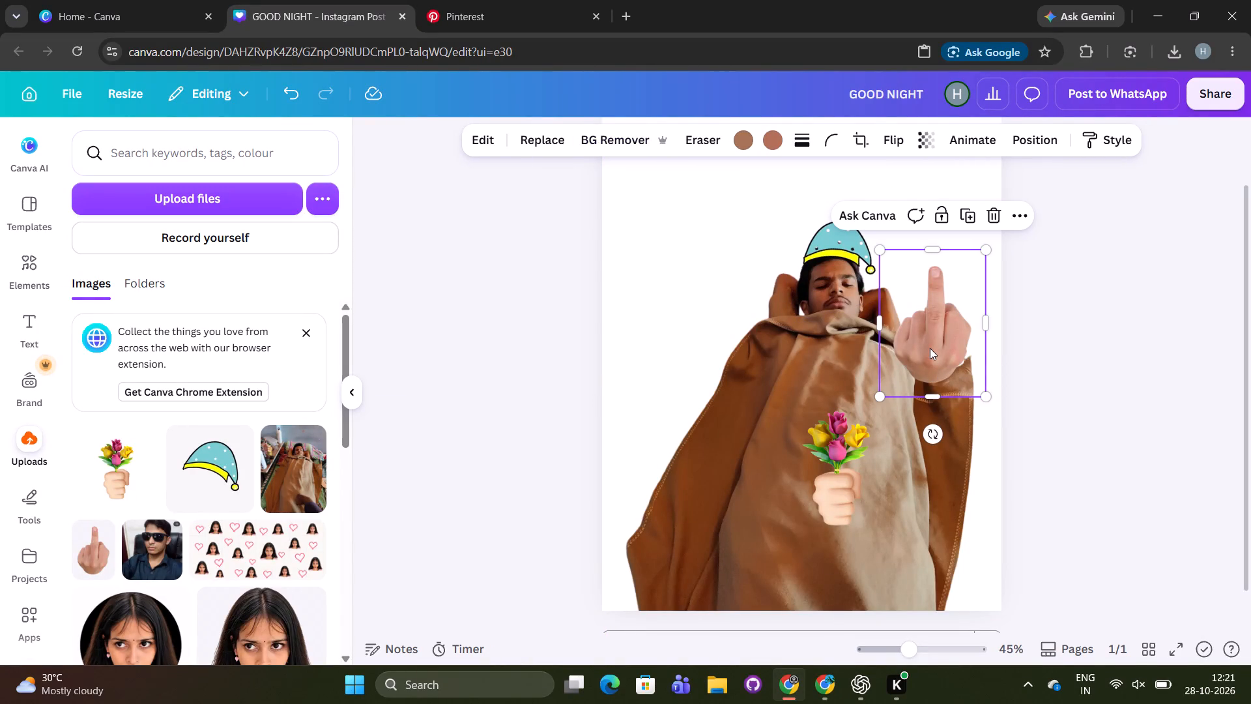
{"action": "left_click_drag", "start_coordinate": [930, 348], "coordinate": [676, 348]}
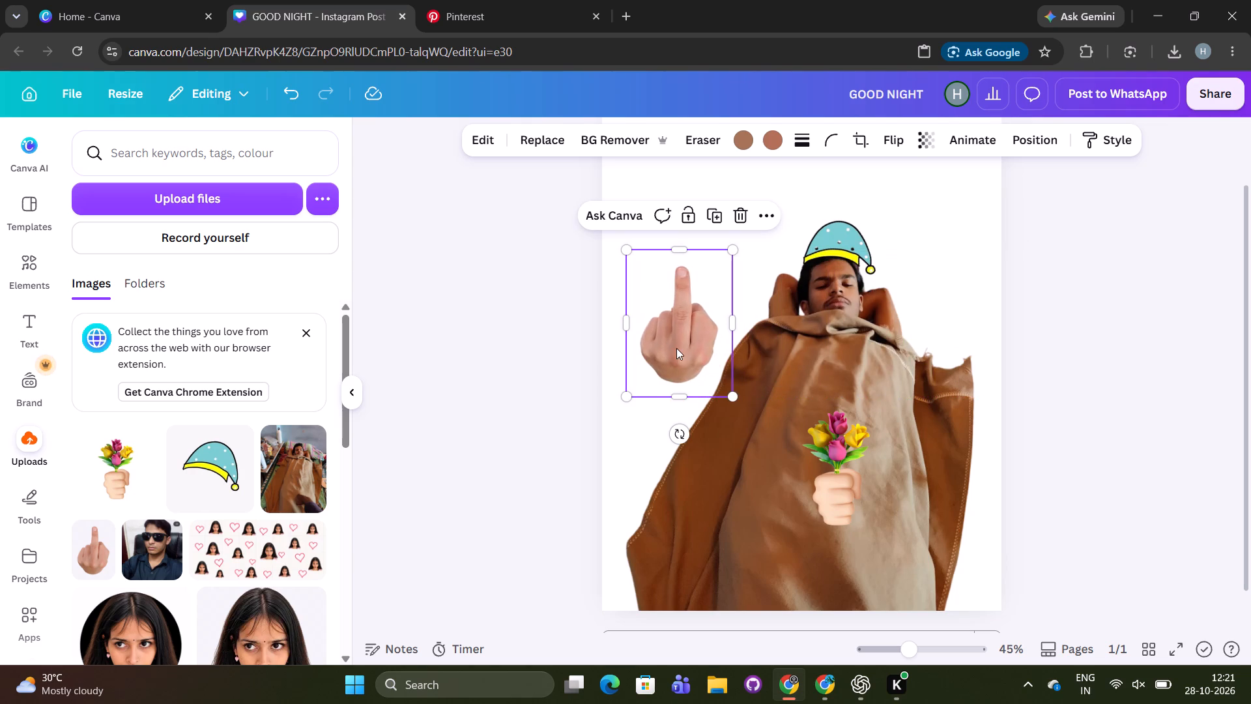
{"action": "left_click", "coordinate": [736, 214]}
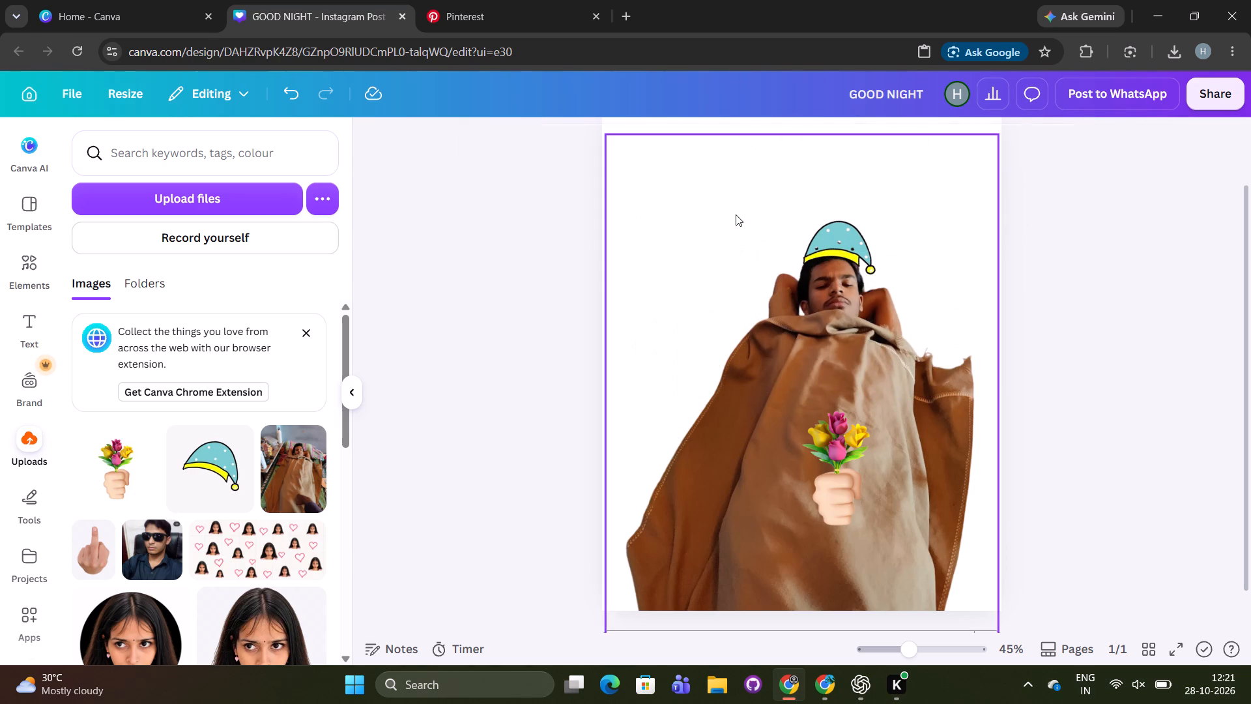
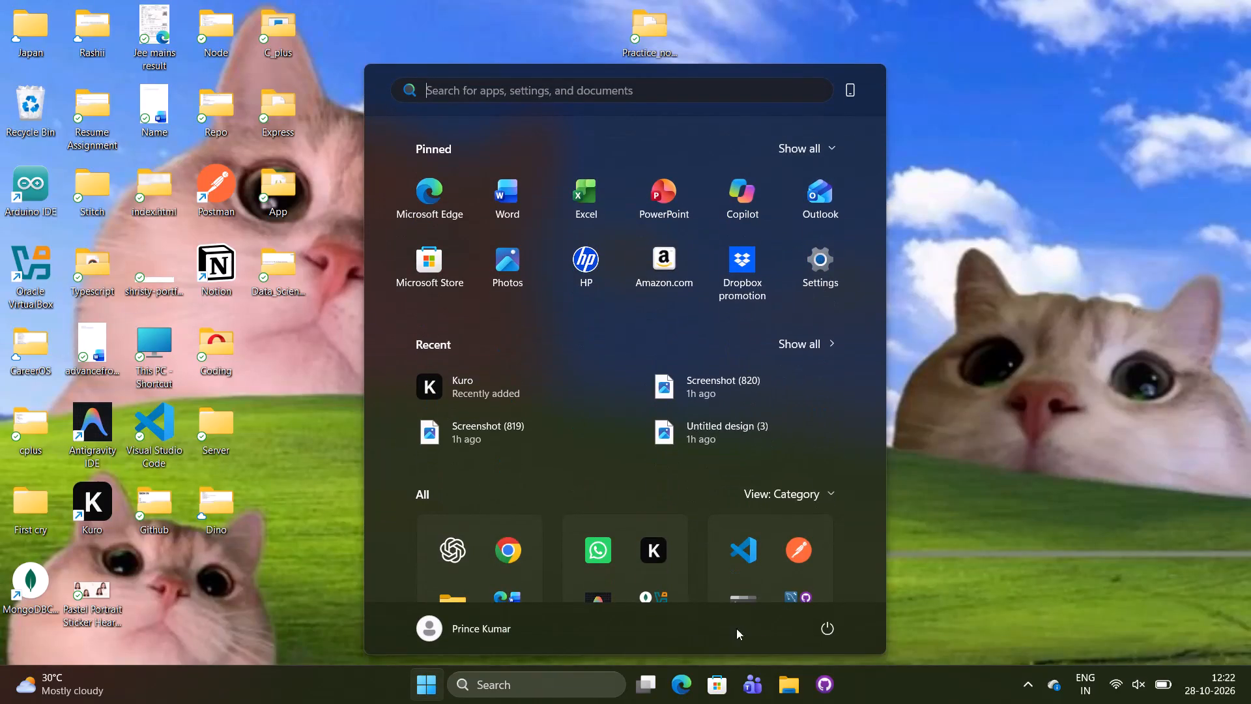
Open the computer's power options.
{"action": "left_click", "coordinate": [825, 635]}
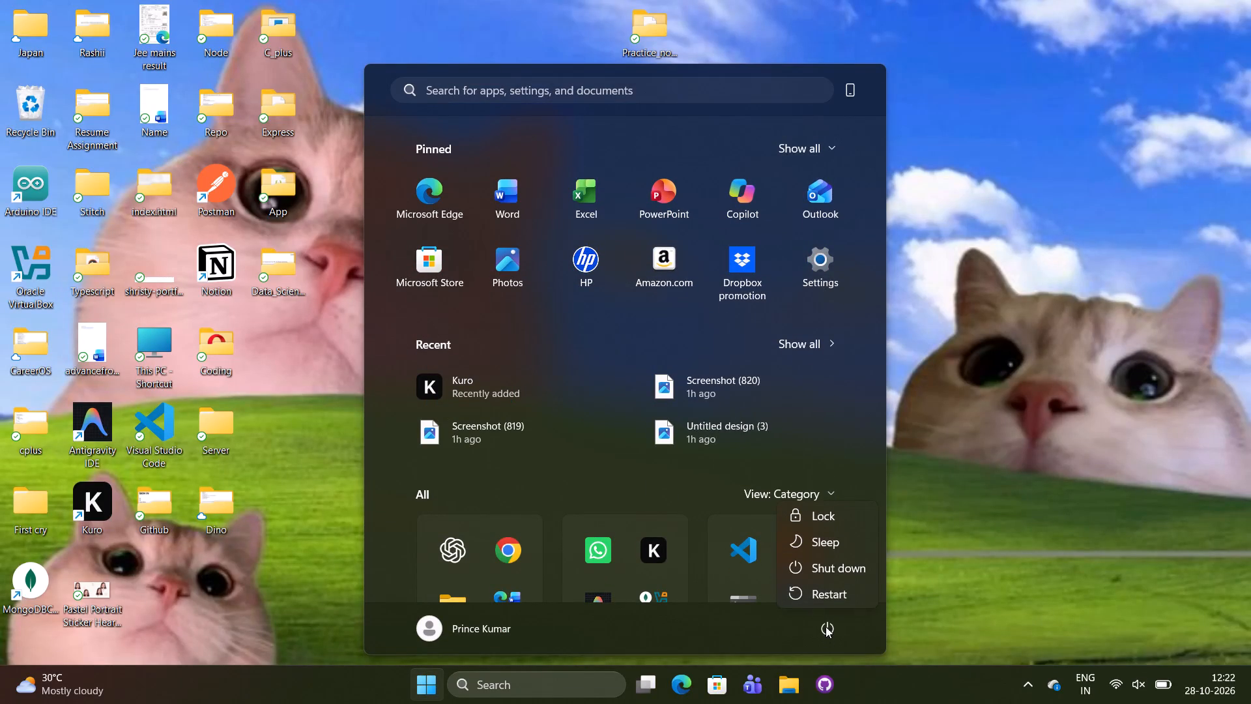